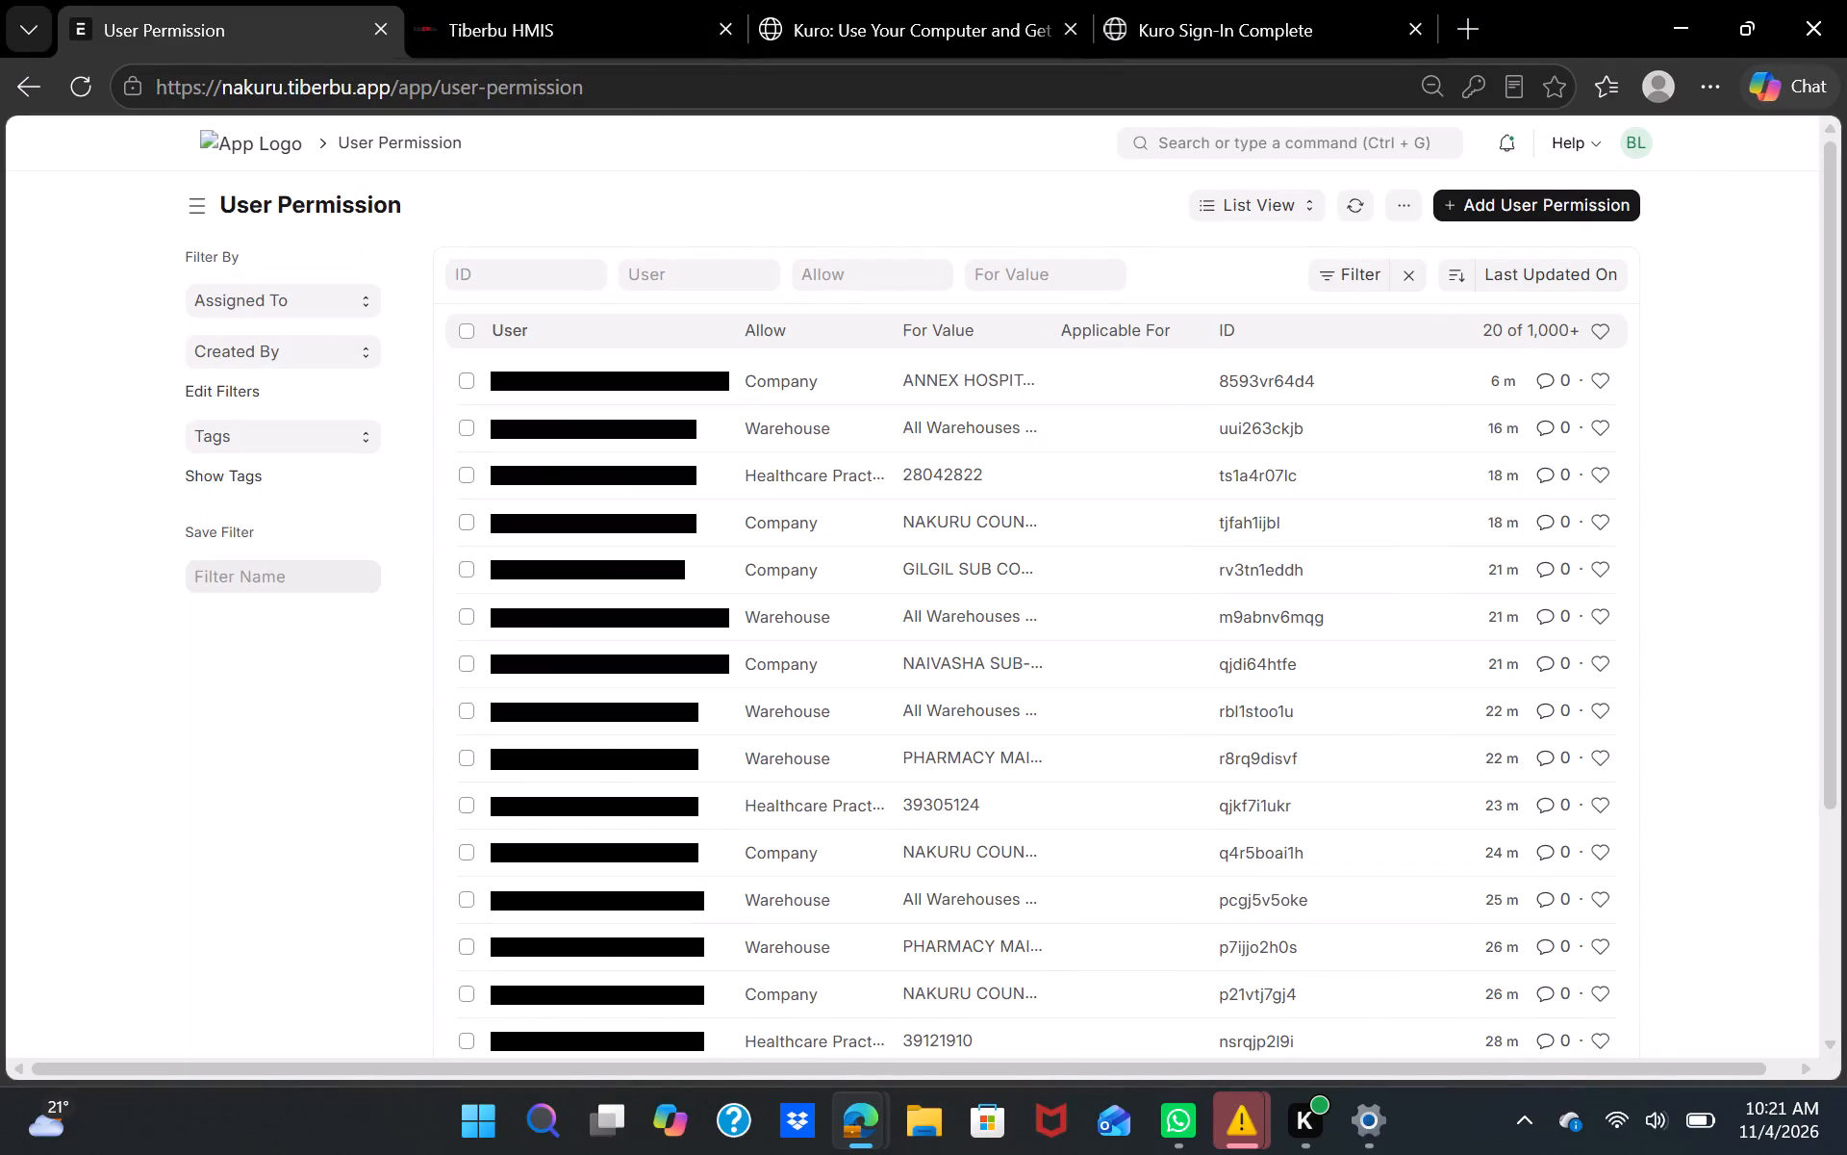
# Leave the unfiltered User Permission list, open the User list and clear its username filter.
pyautogui.click(34, 79)
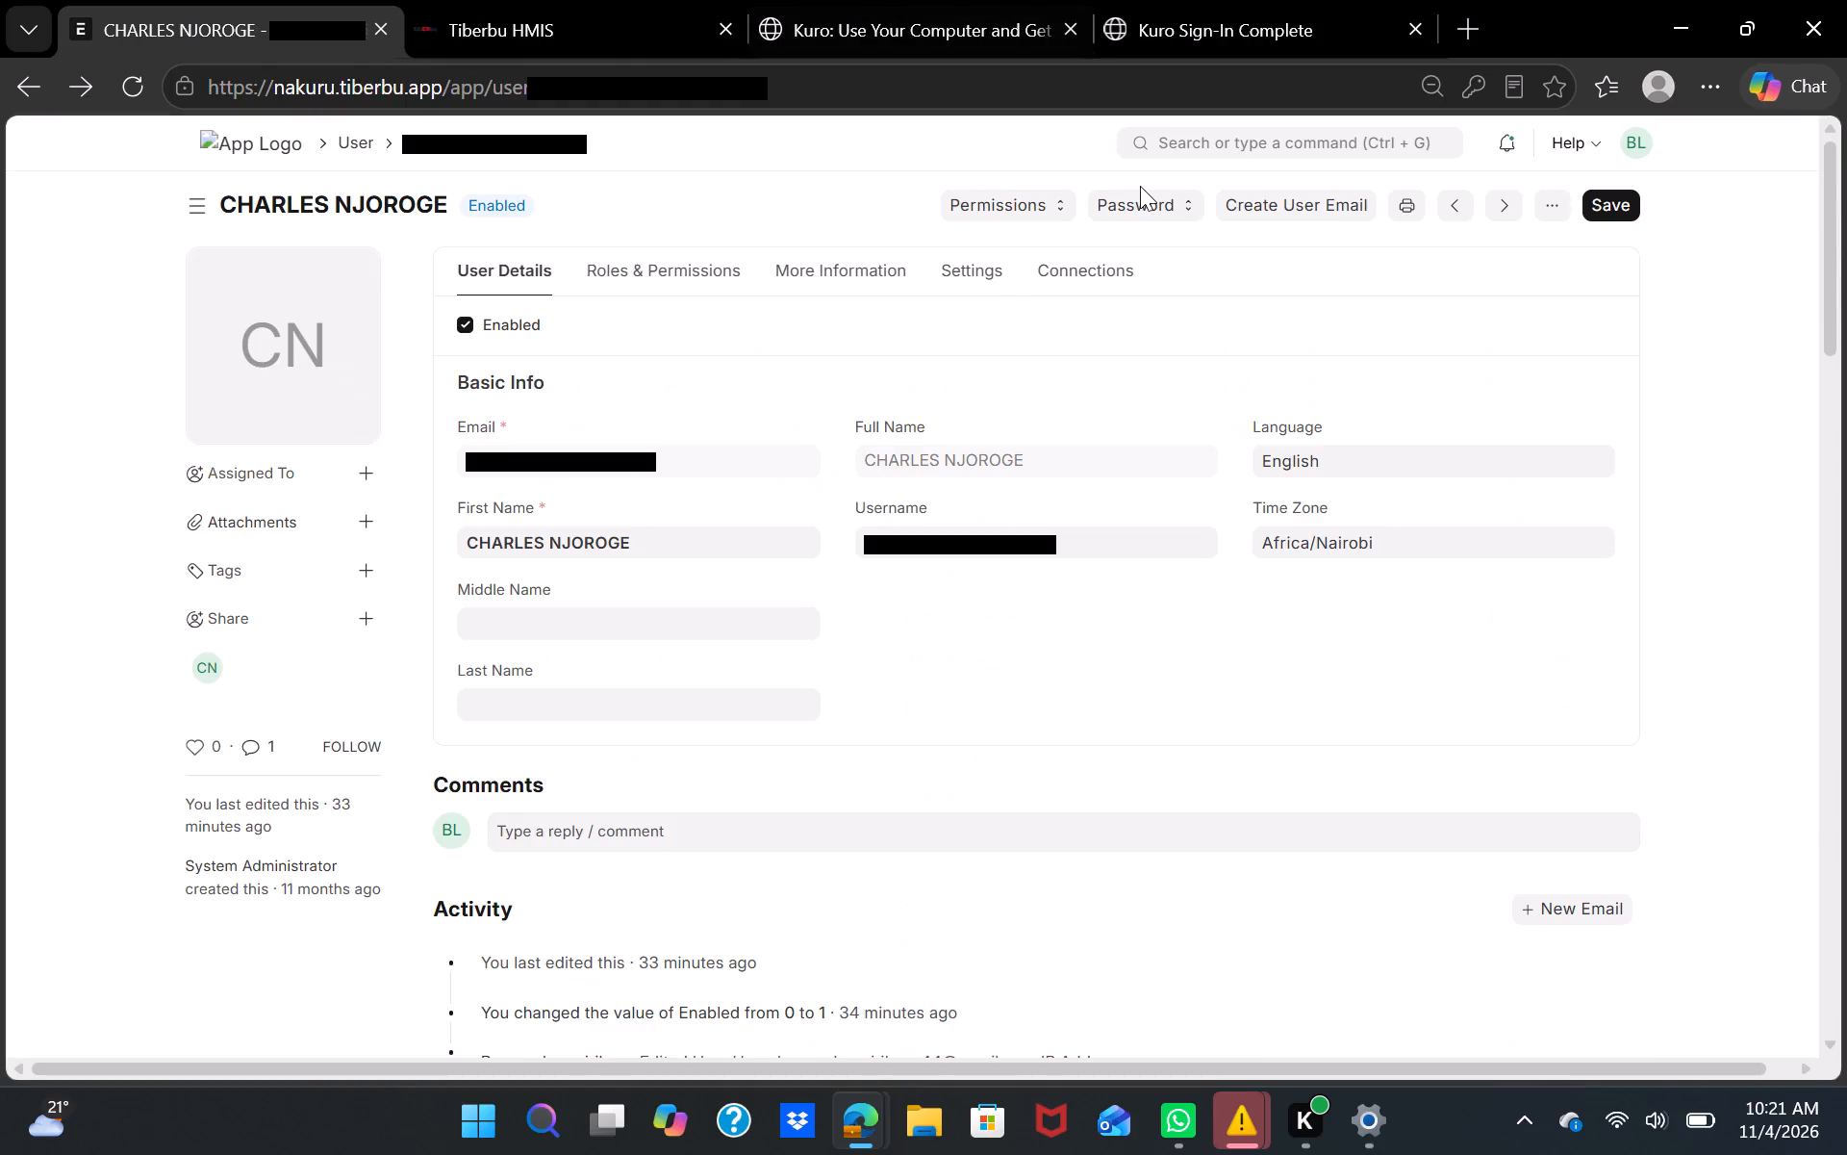
pyautogui.click(1217, 129)
pyautogui.click(1178, 265)
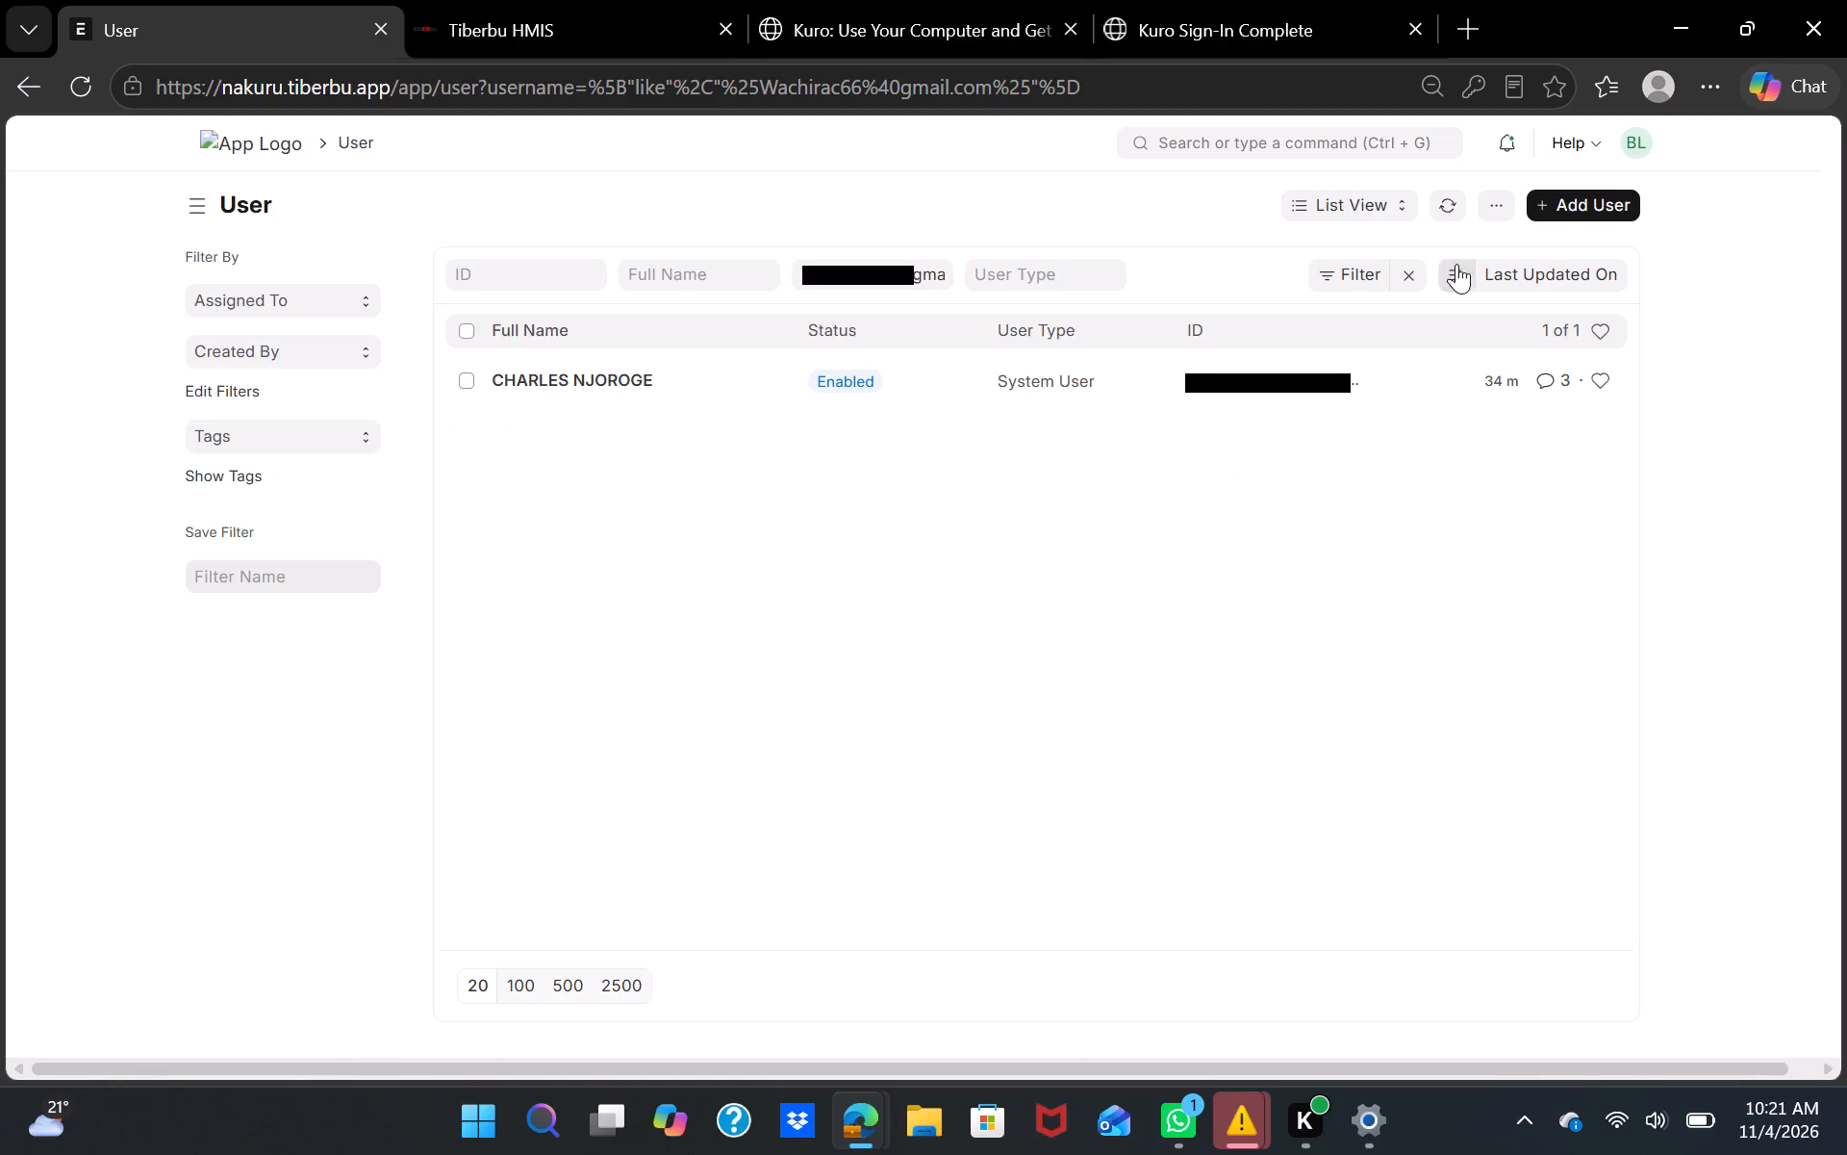
pyautogui.click(1412, 271)
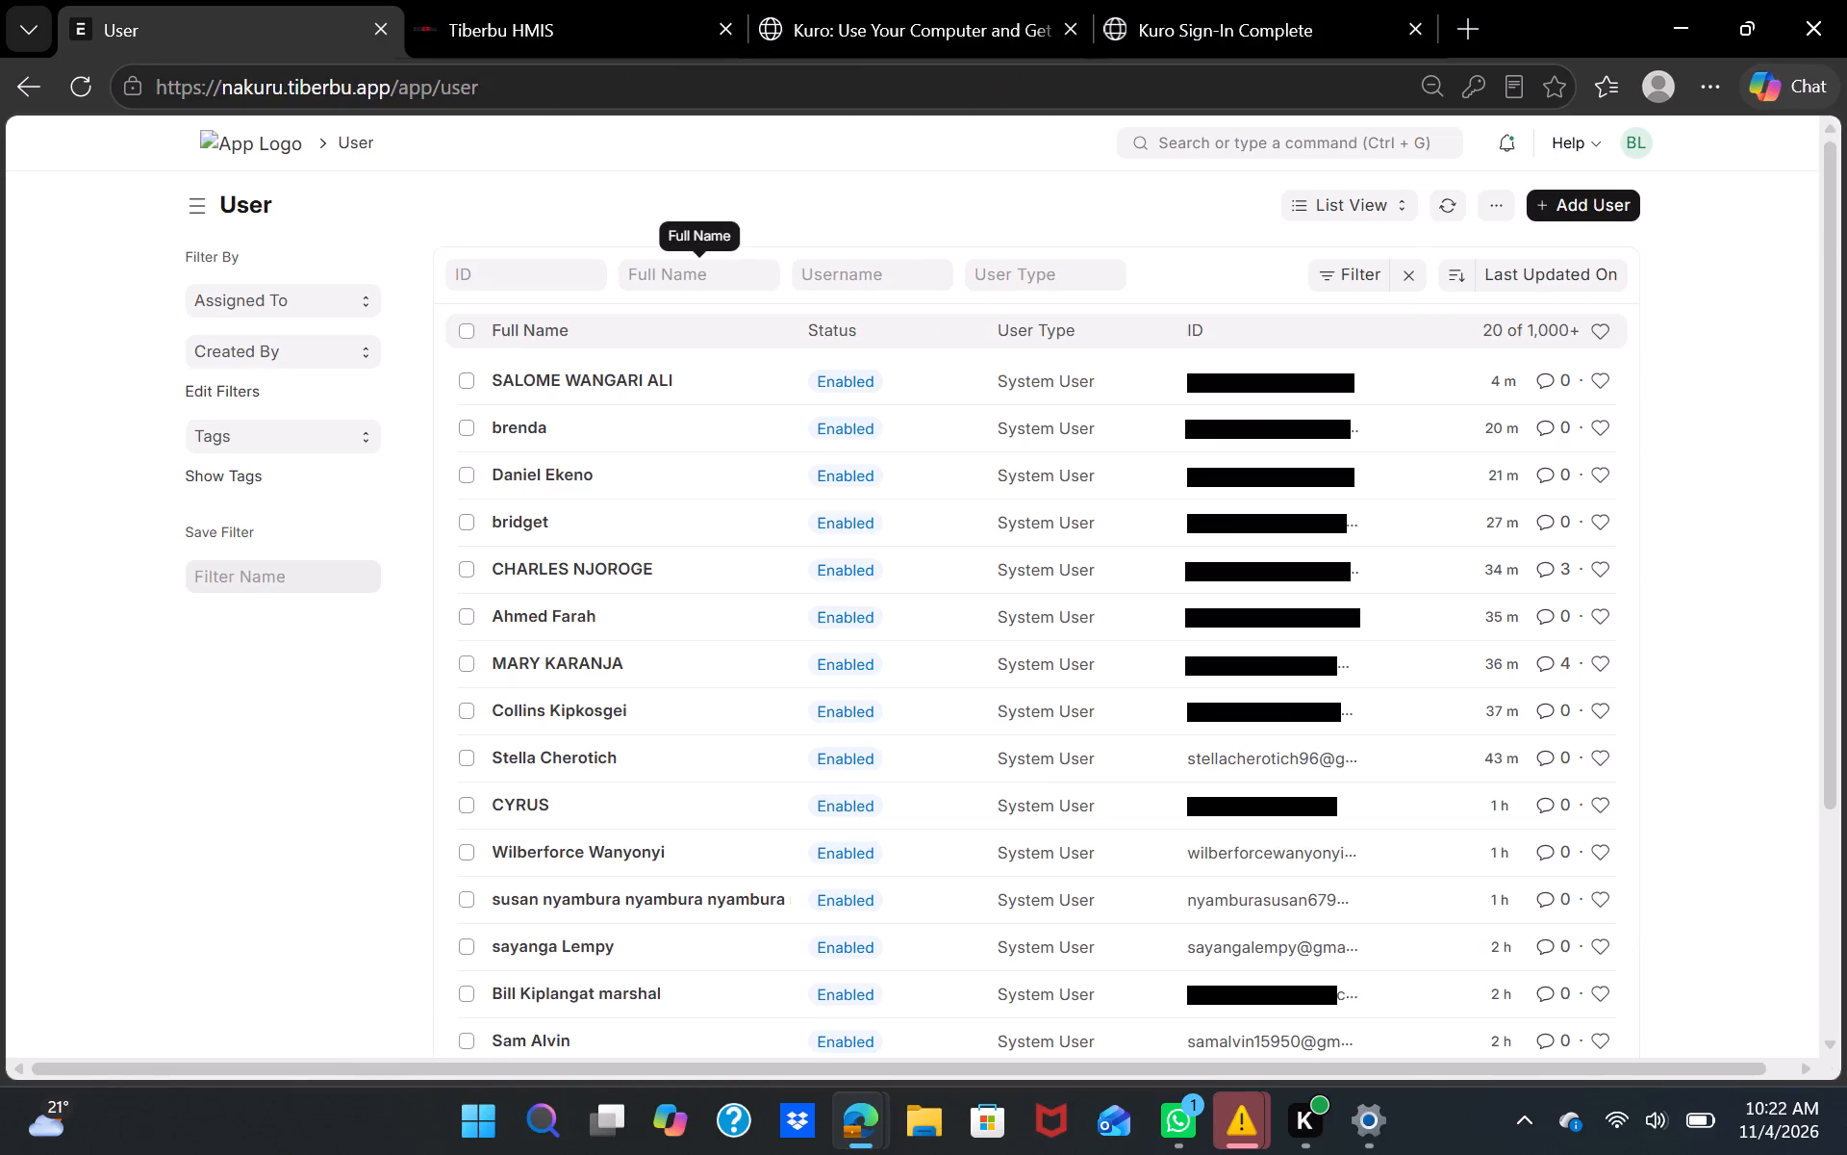
pyautogui.click(832, 271)
pyautogui.write('ce')
pyautogui.write('cu')
pyautogui.press('BackSpace')
pyautogui.write('ile')
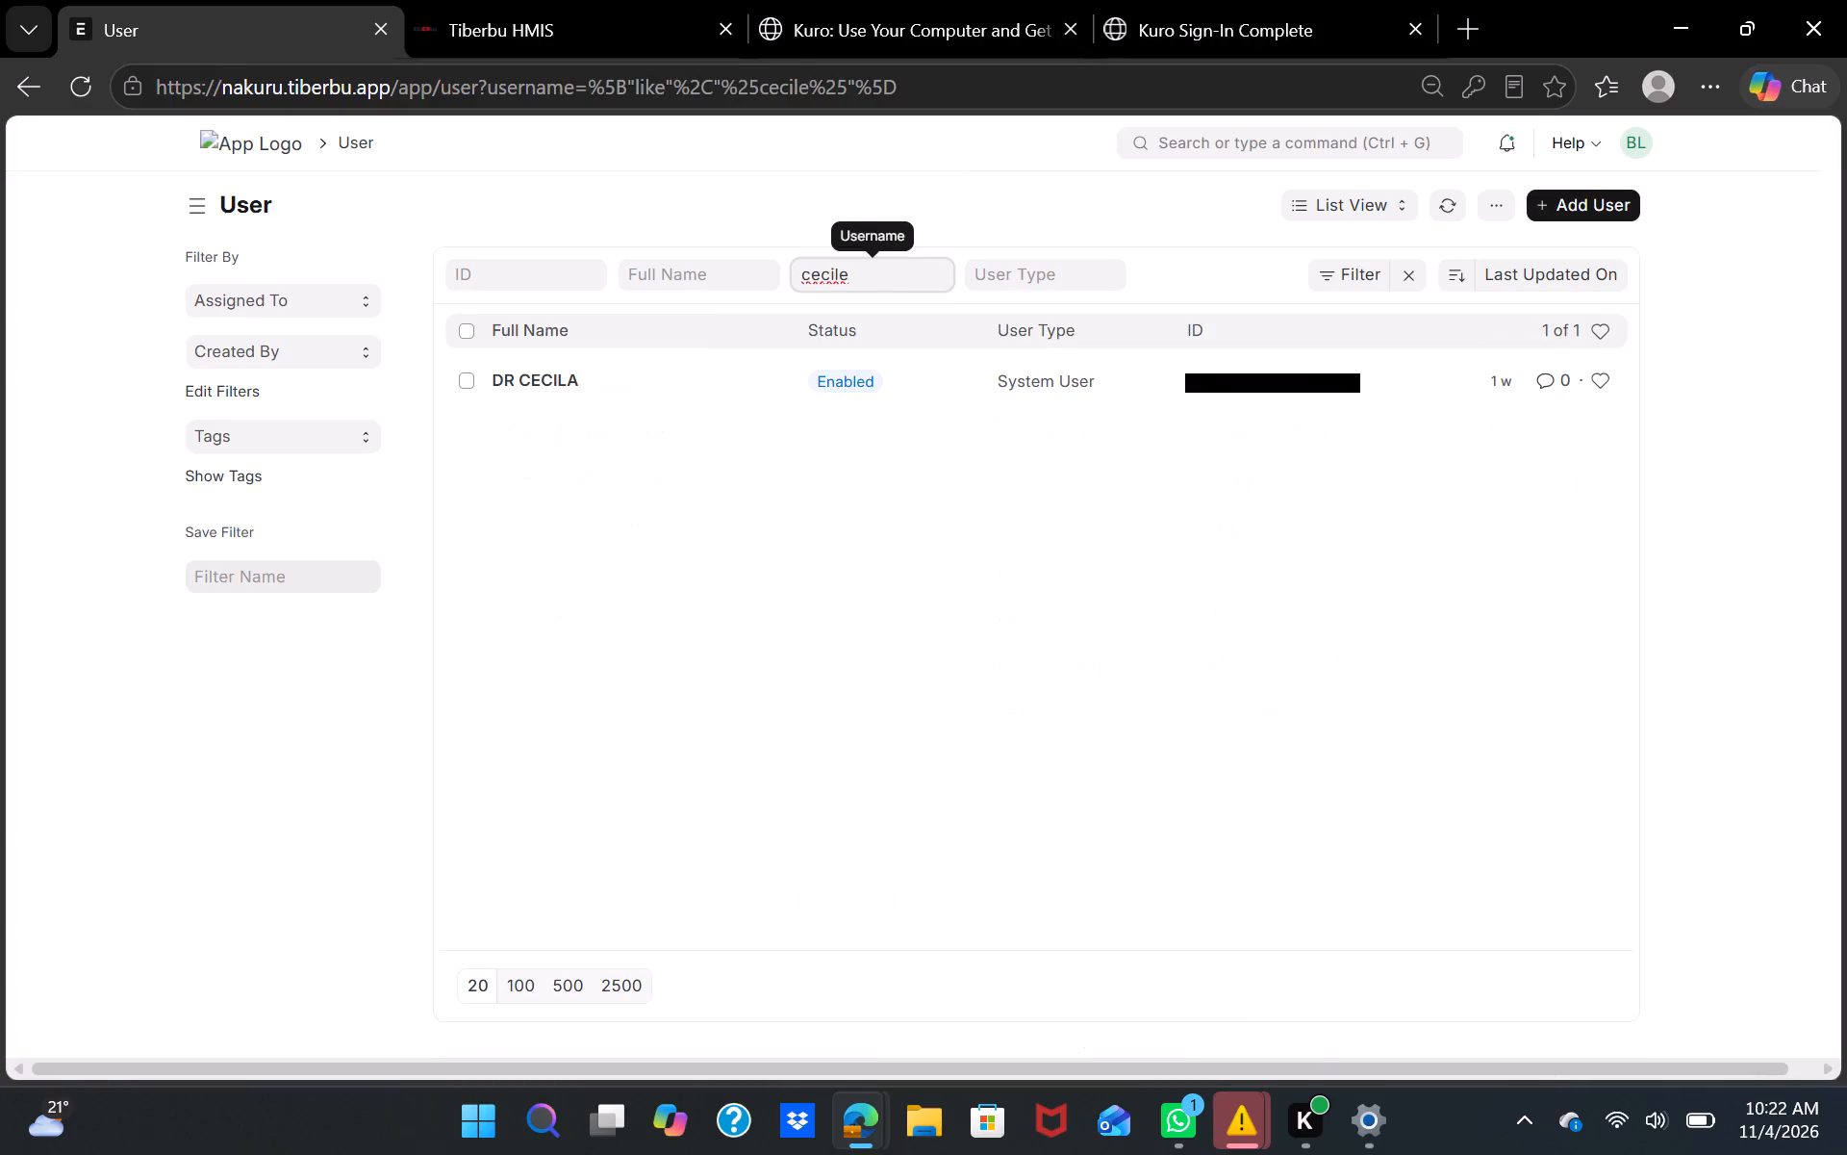
pyautogui.click(929, 382)
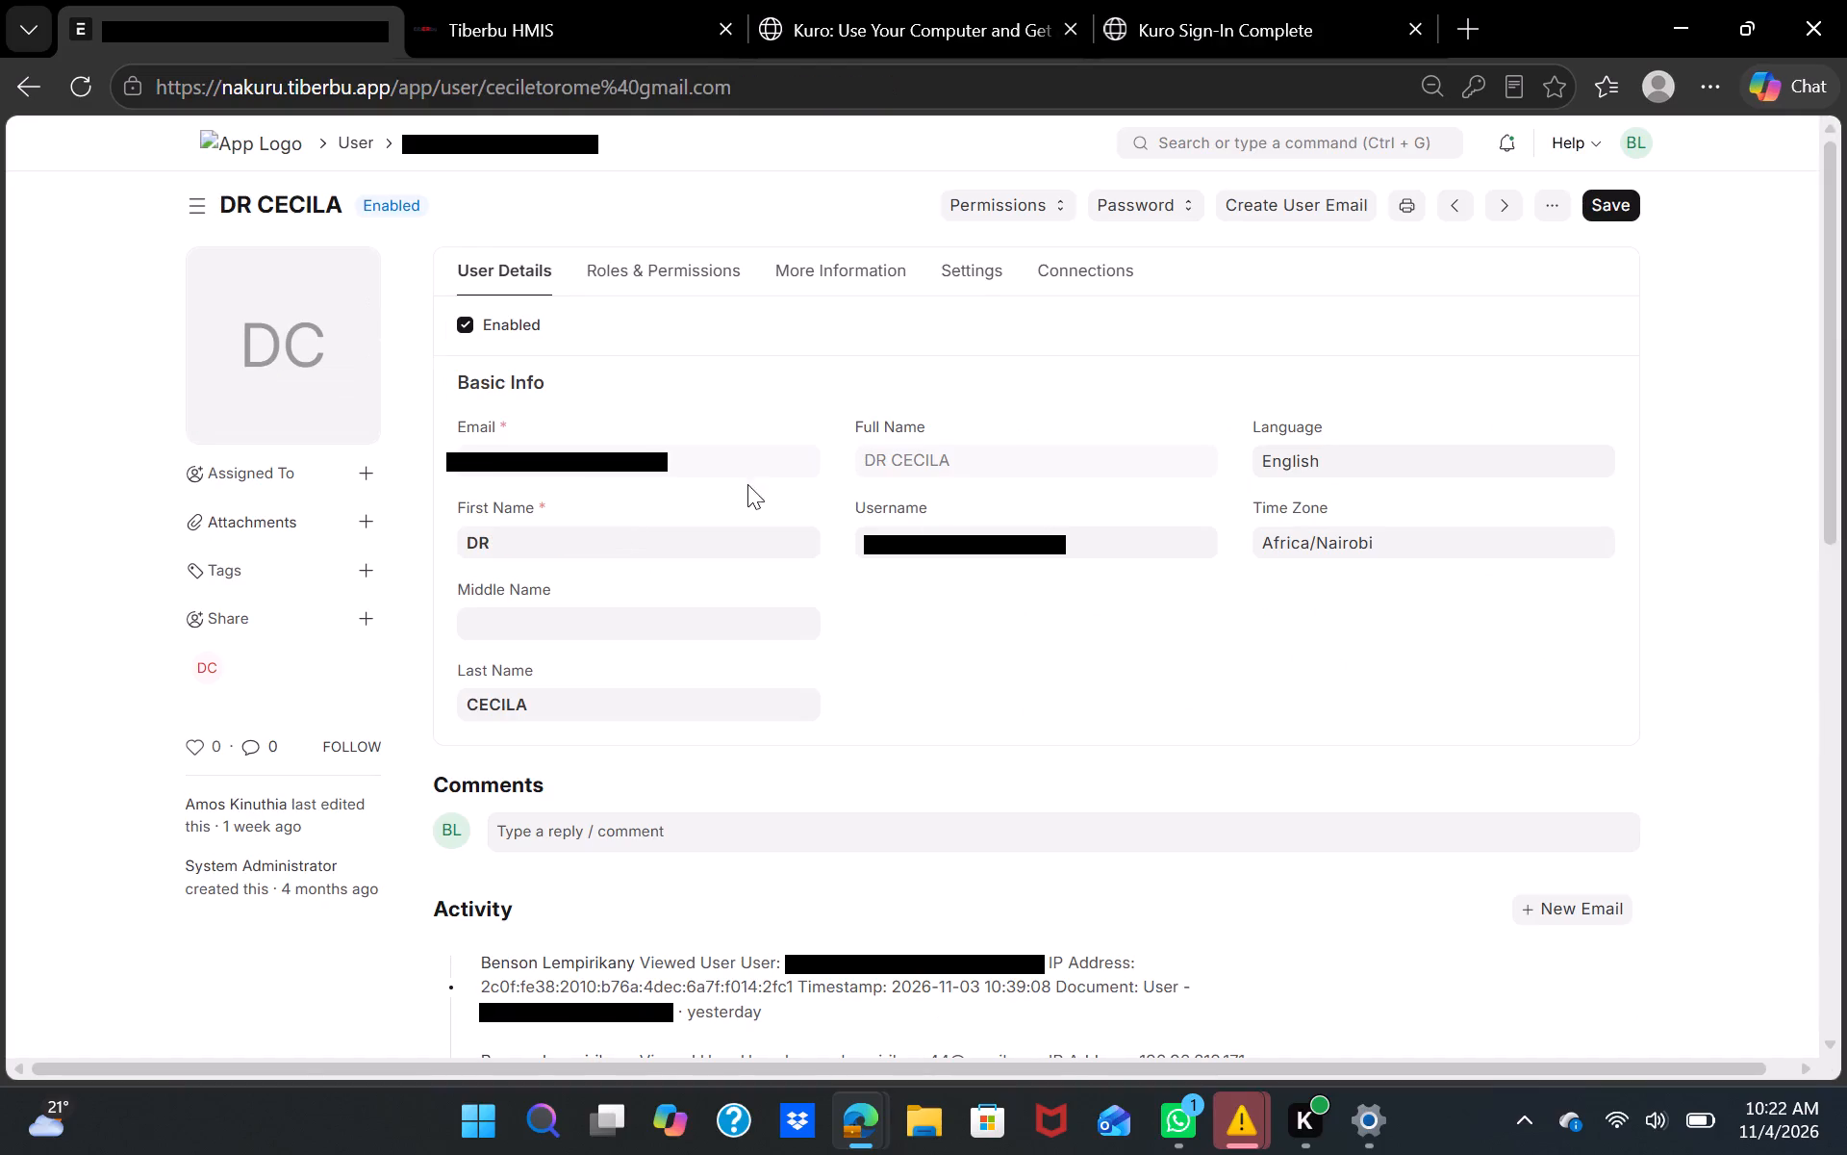
# Open the list of user permissions assigned to this doctor's account.
pyautogui.click(1045, 200)
pyautogui.click(1024, 247)
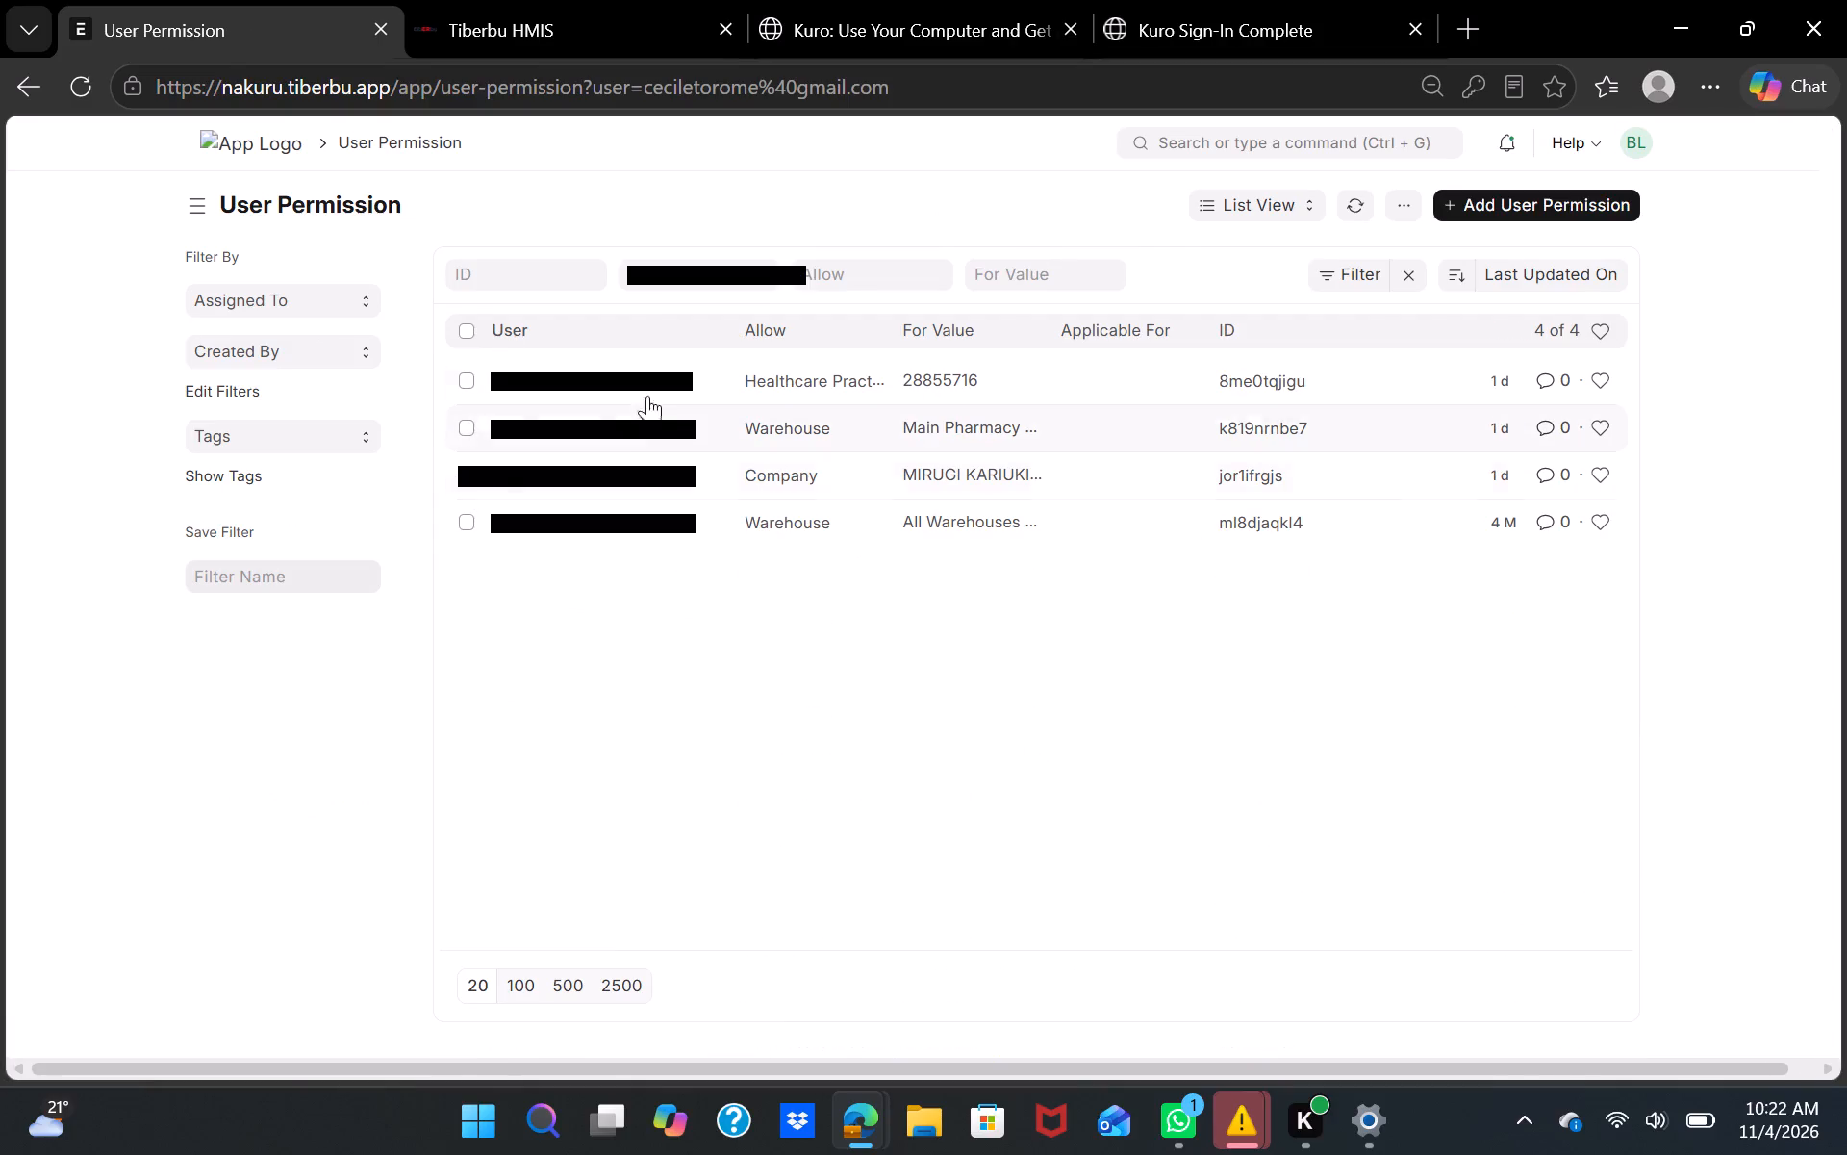
# Return to the doctor's user record and view its assigned roles and role profile.
pyautogui.click(24, 86)
pyautogui.click(640, 274)
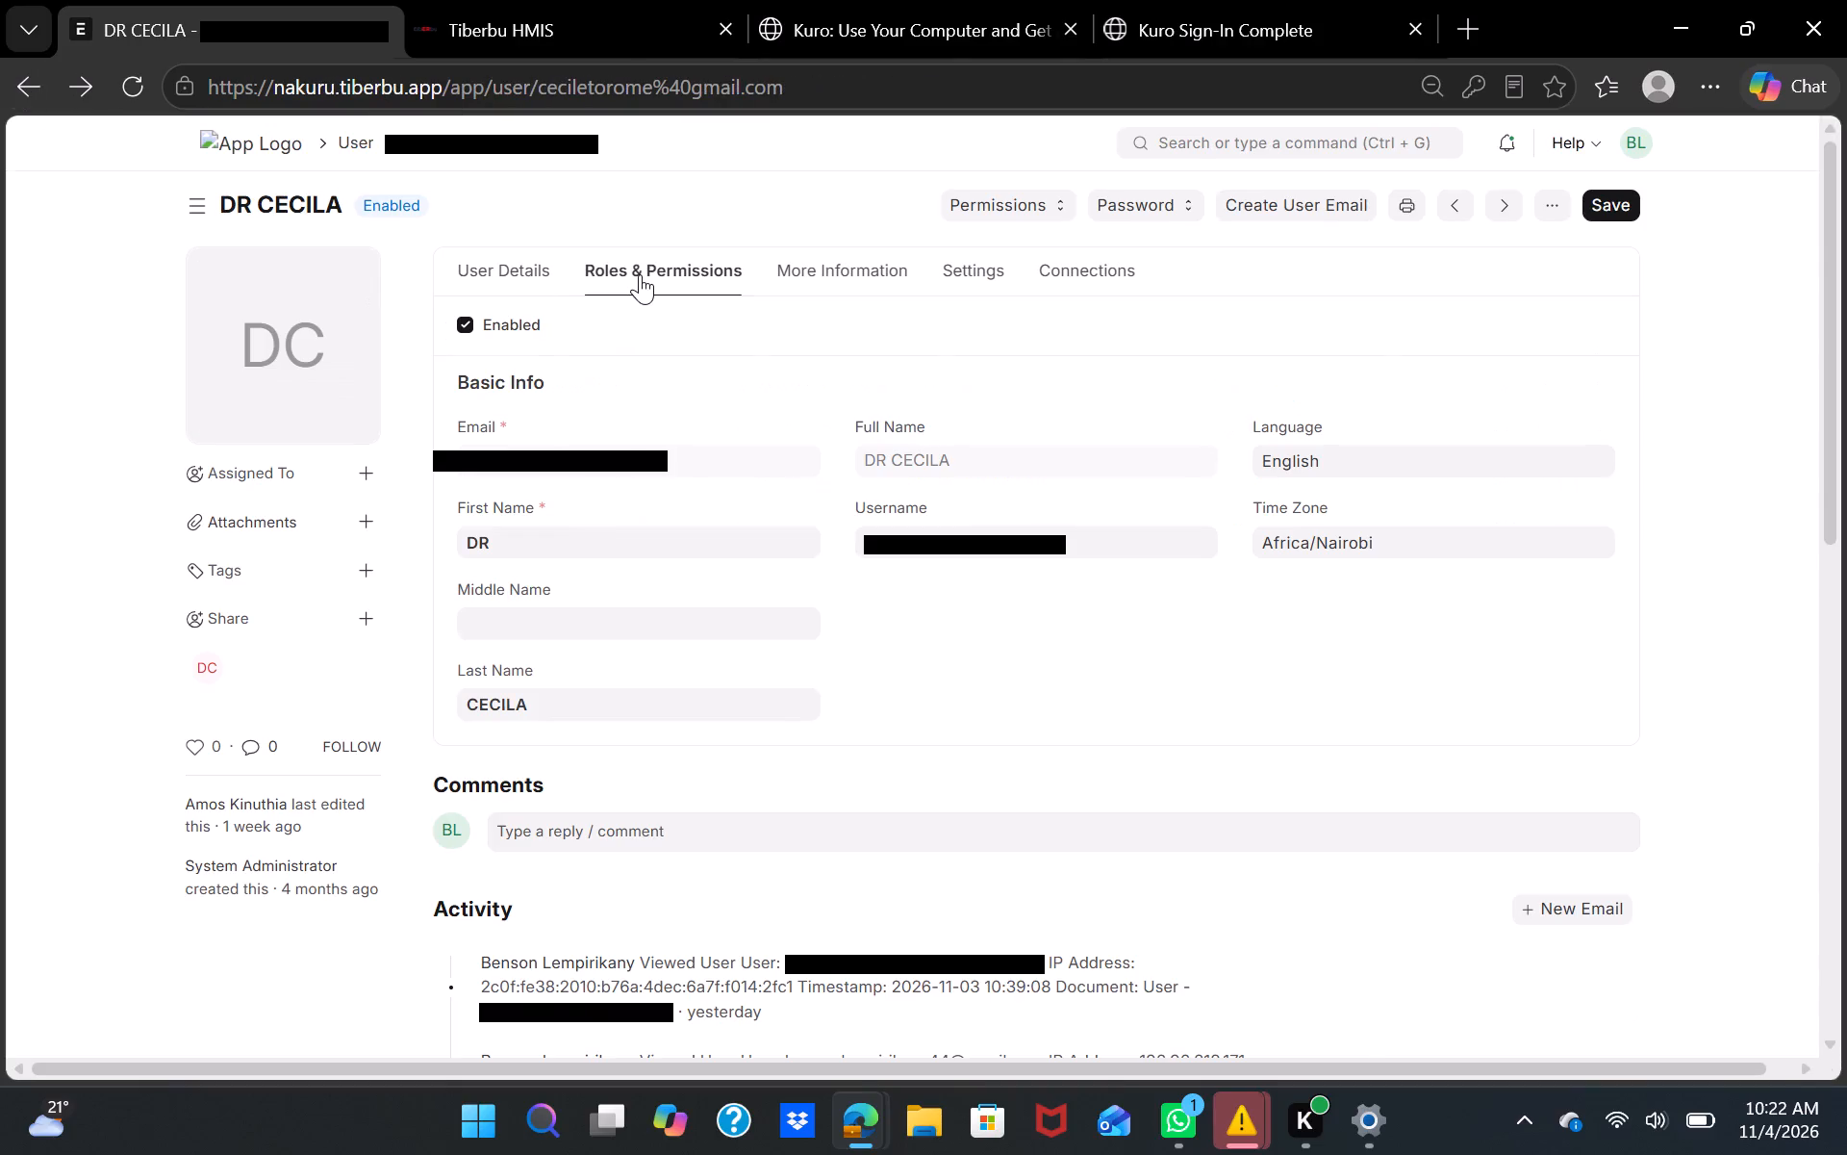
# Go back to the User list filtered by "cecile" and reopen the same doctor's record.
pyautogui.click(30, 80)
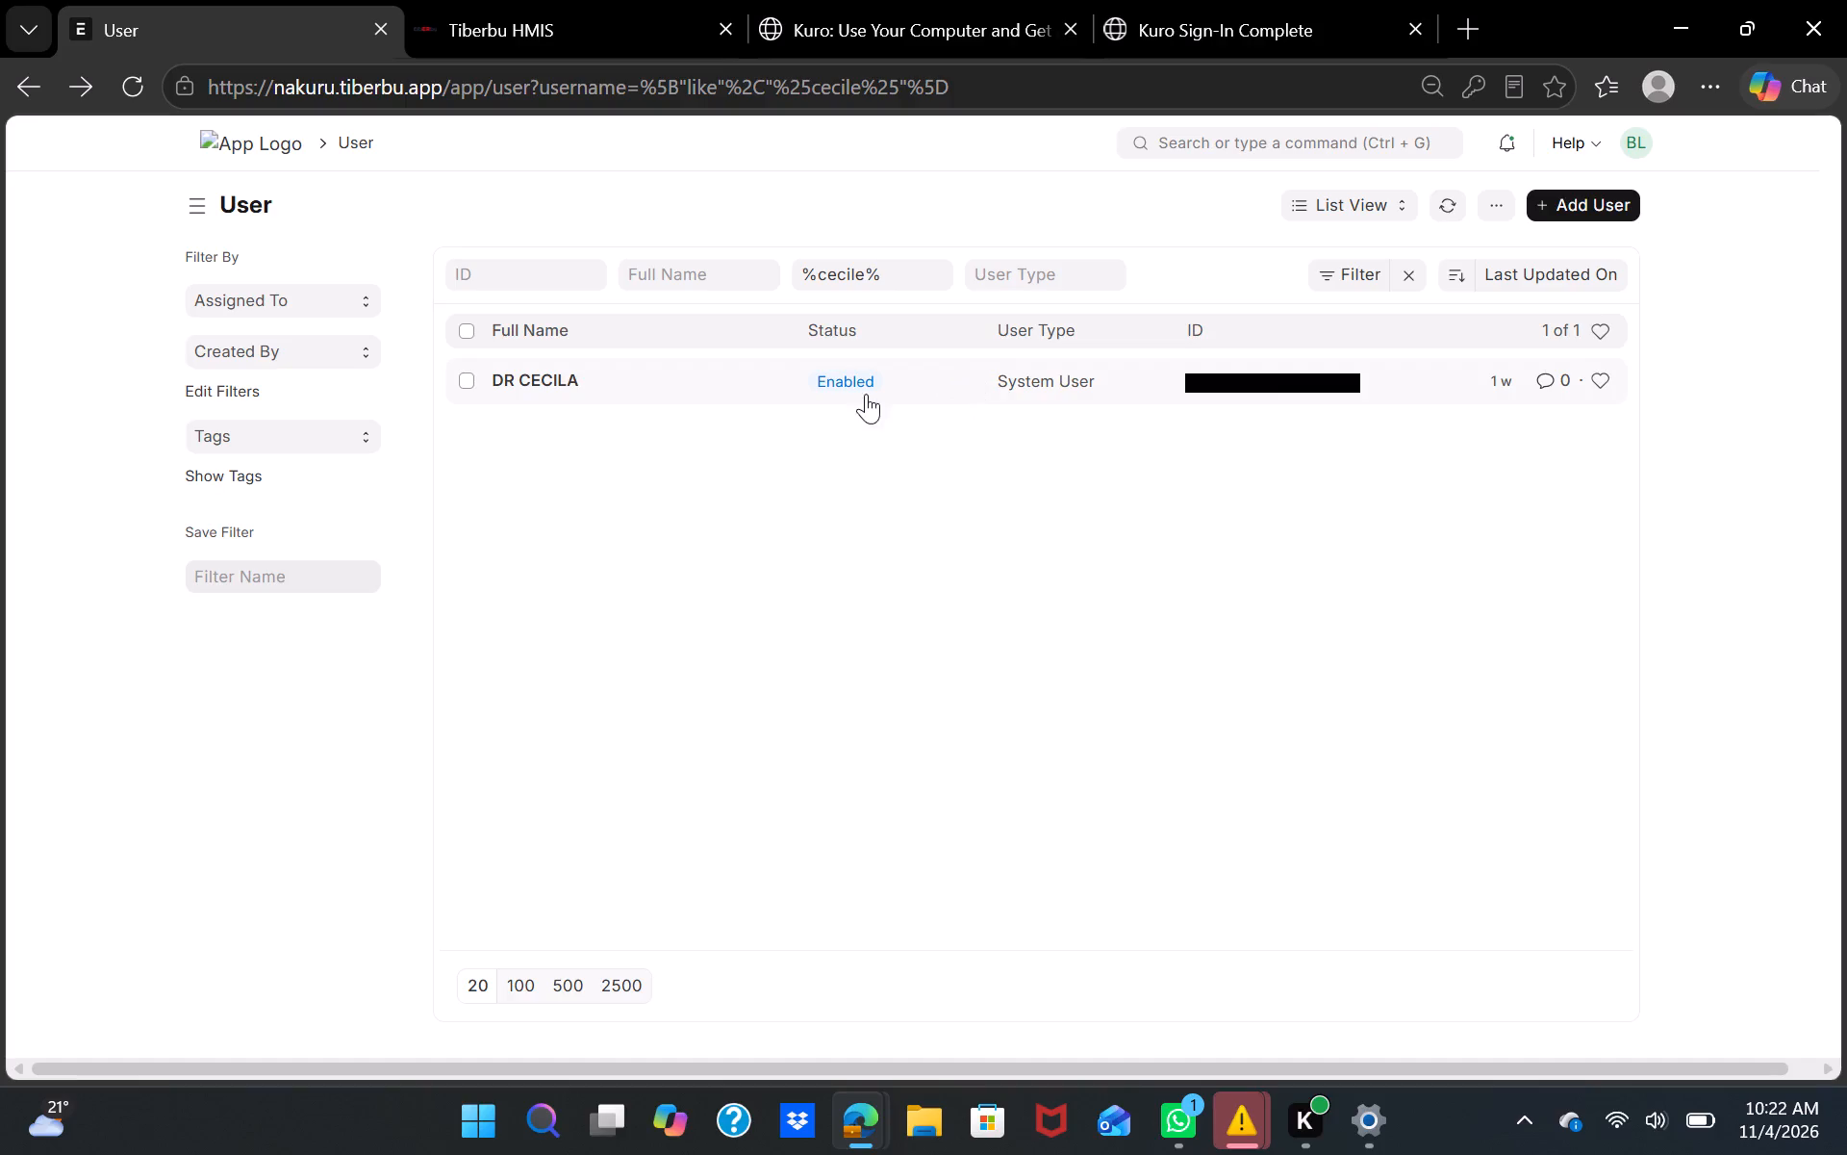
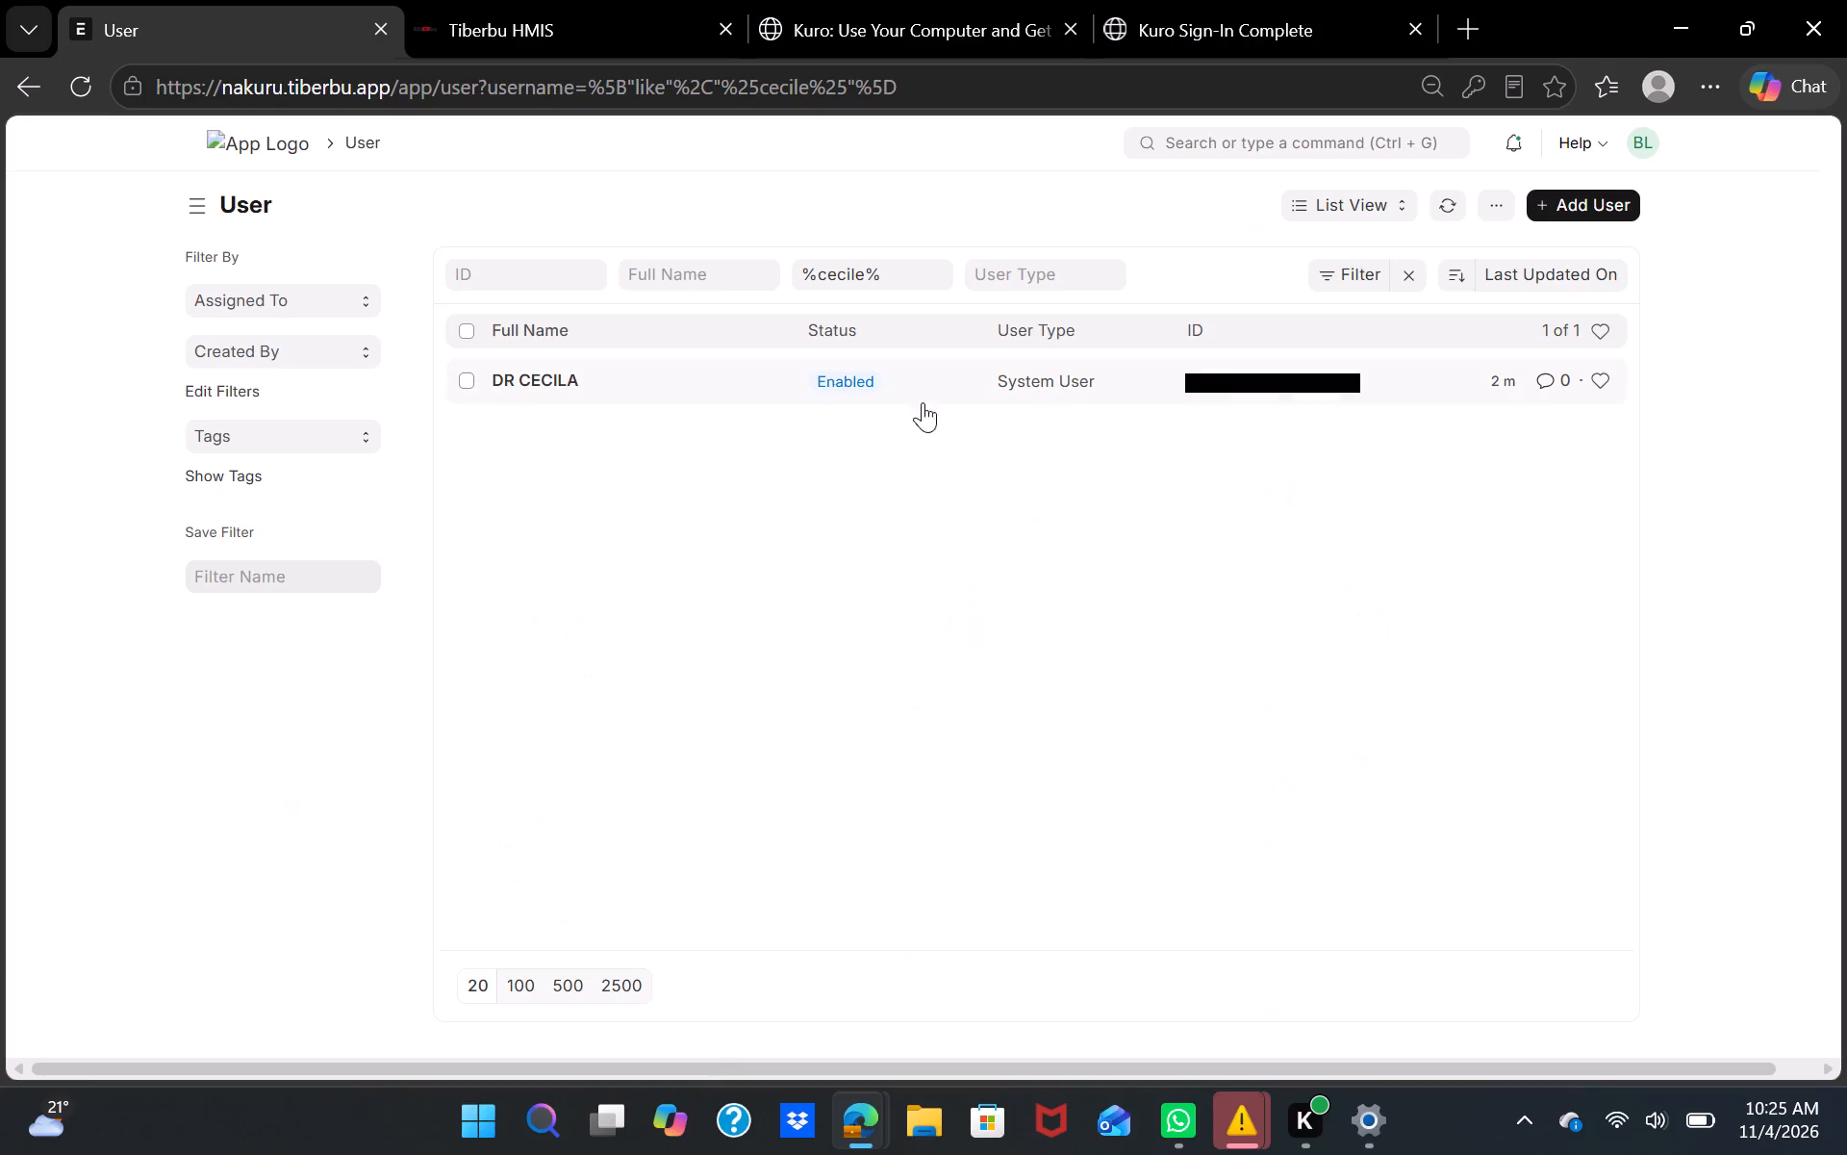
# Replace the User list's username filter with the copied username and open the matching user's assigned roles and role profile.
pyautogui.click(1411, 272)
pyautogui.click(873, 272)
pyautogui.hotkey('ctrl', 'v')
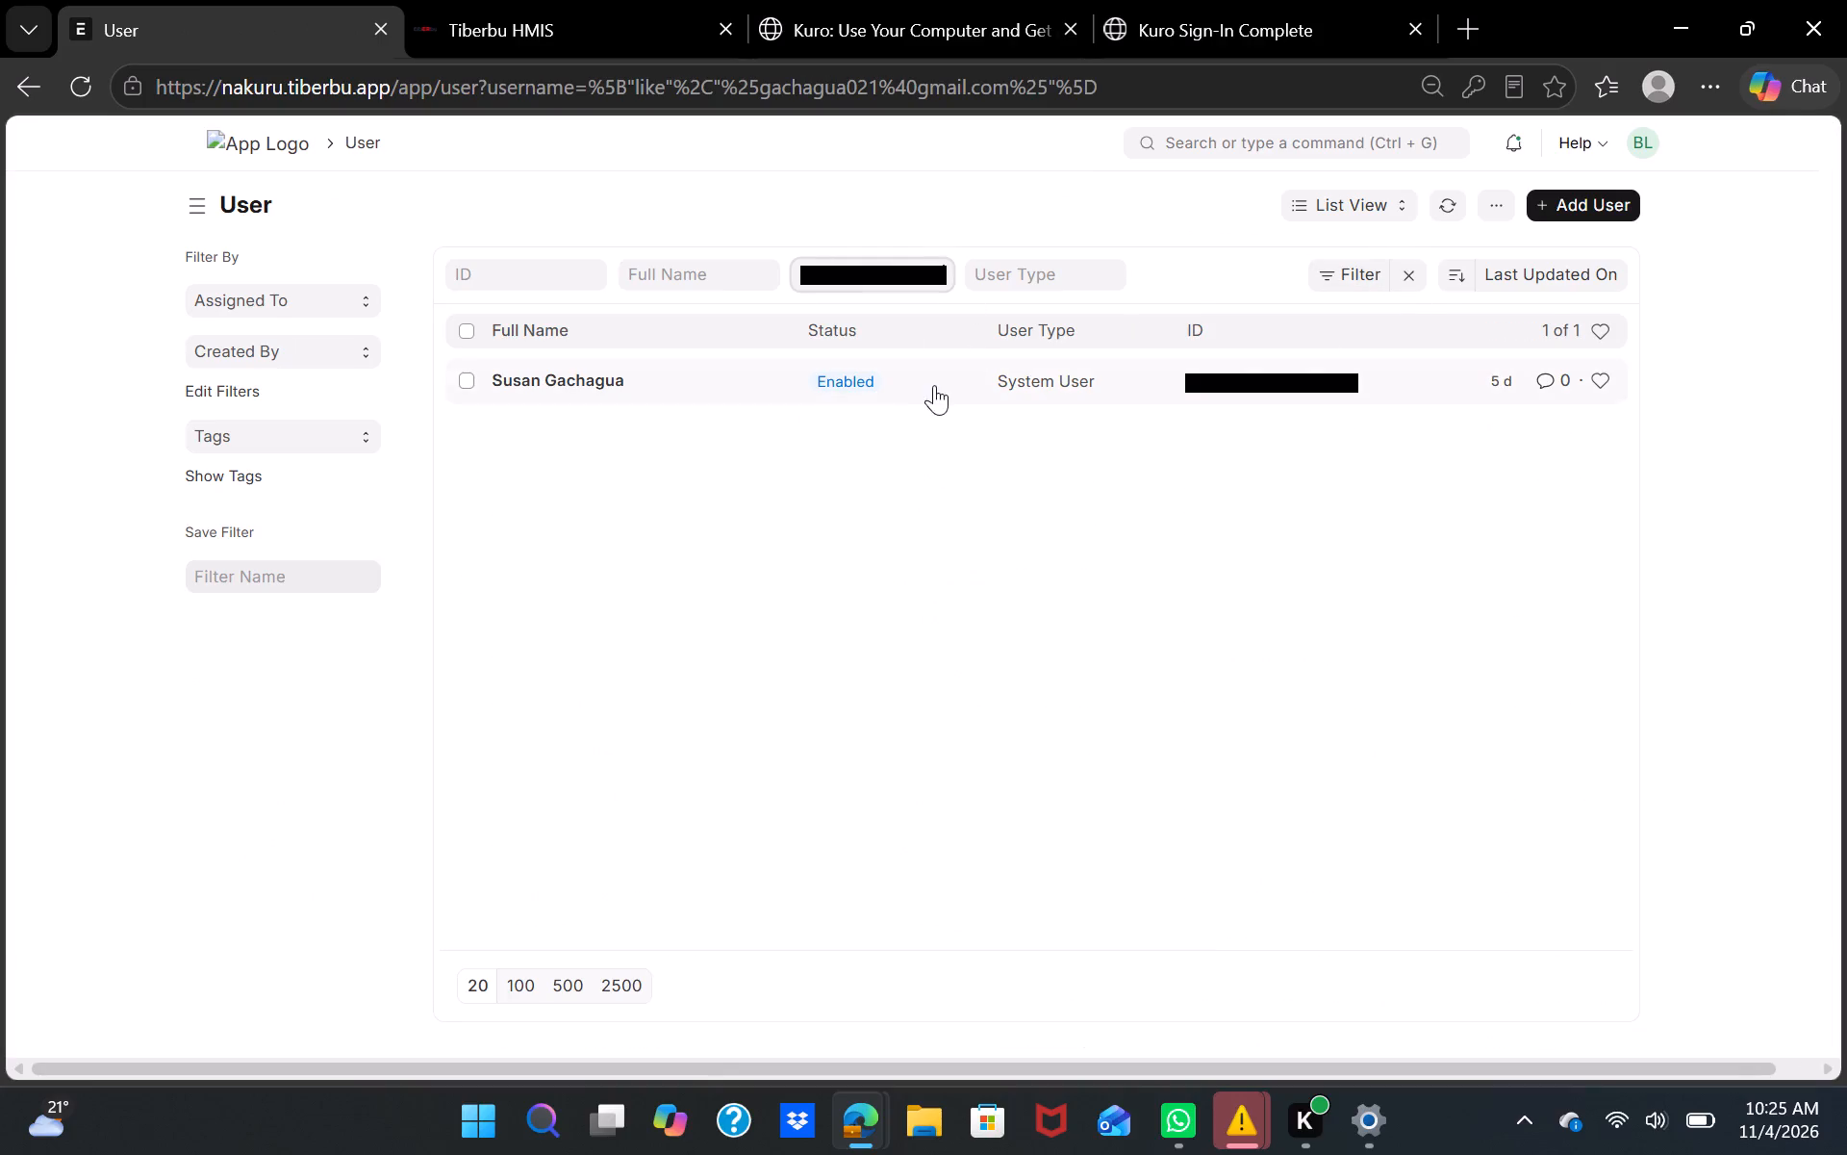
pyautogui.click(939, 378)
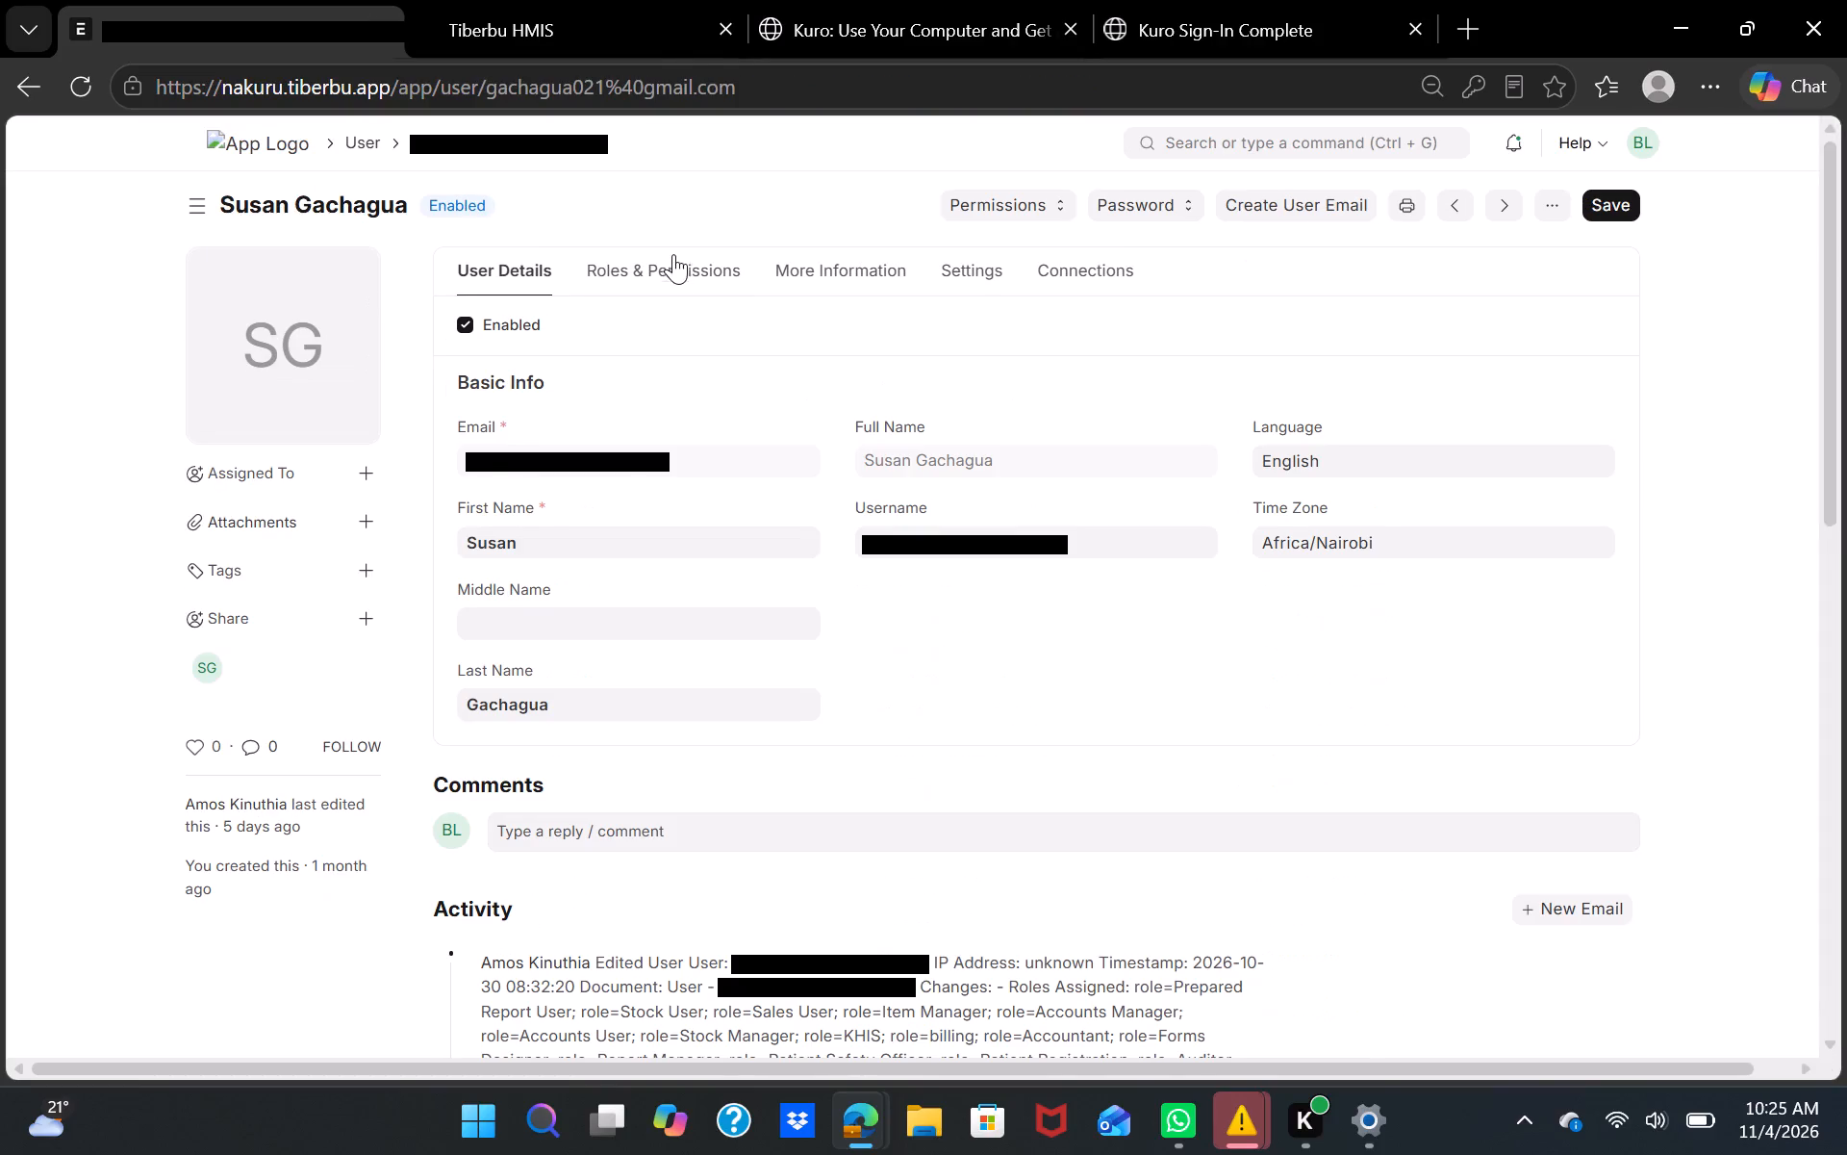
pyautogui.click(673, 252)
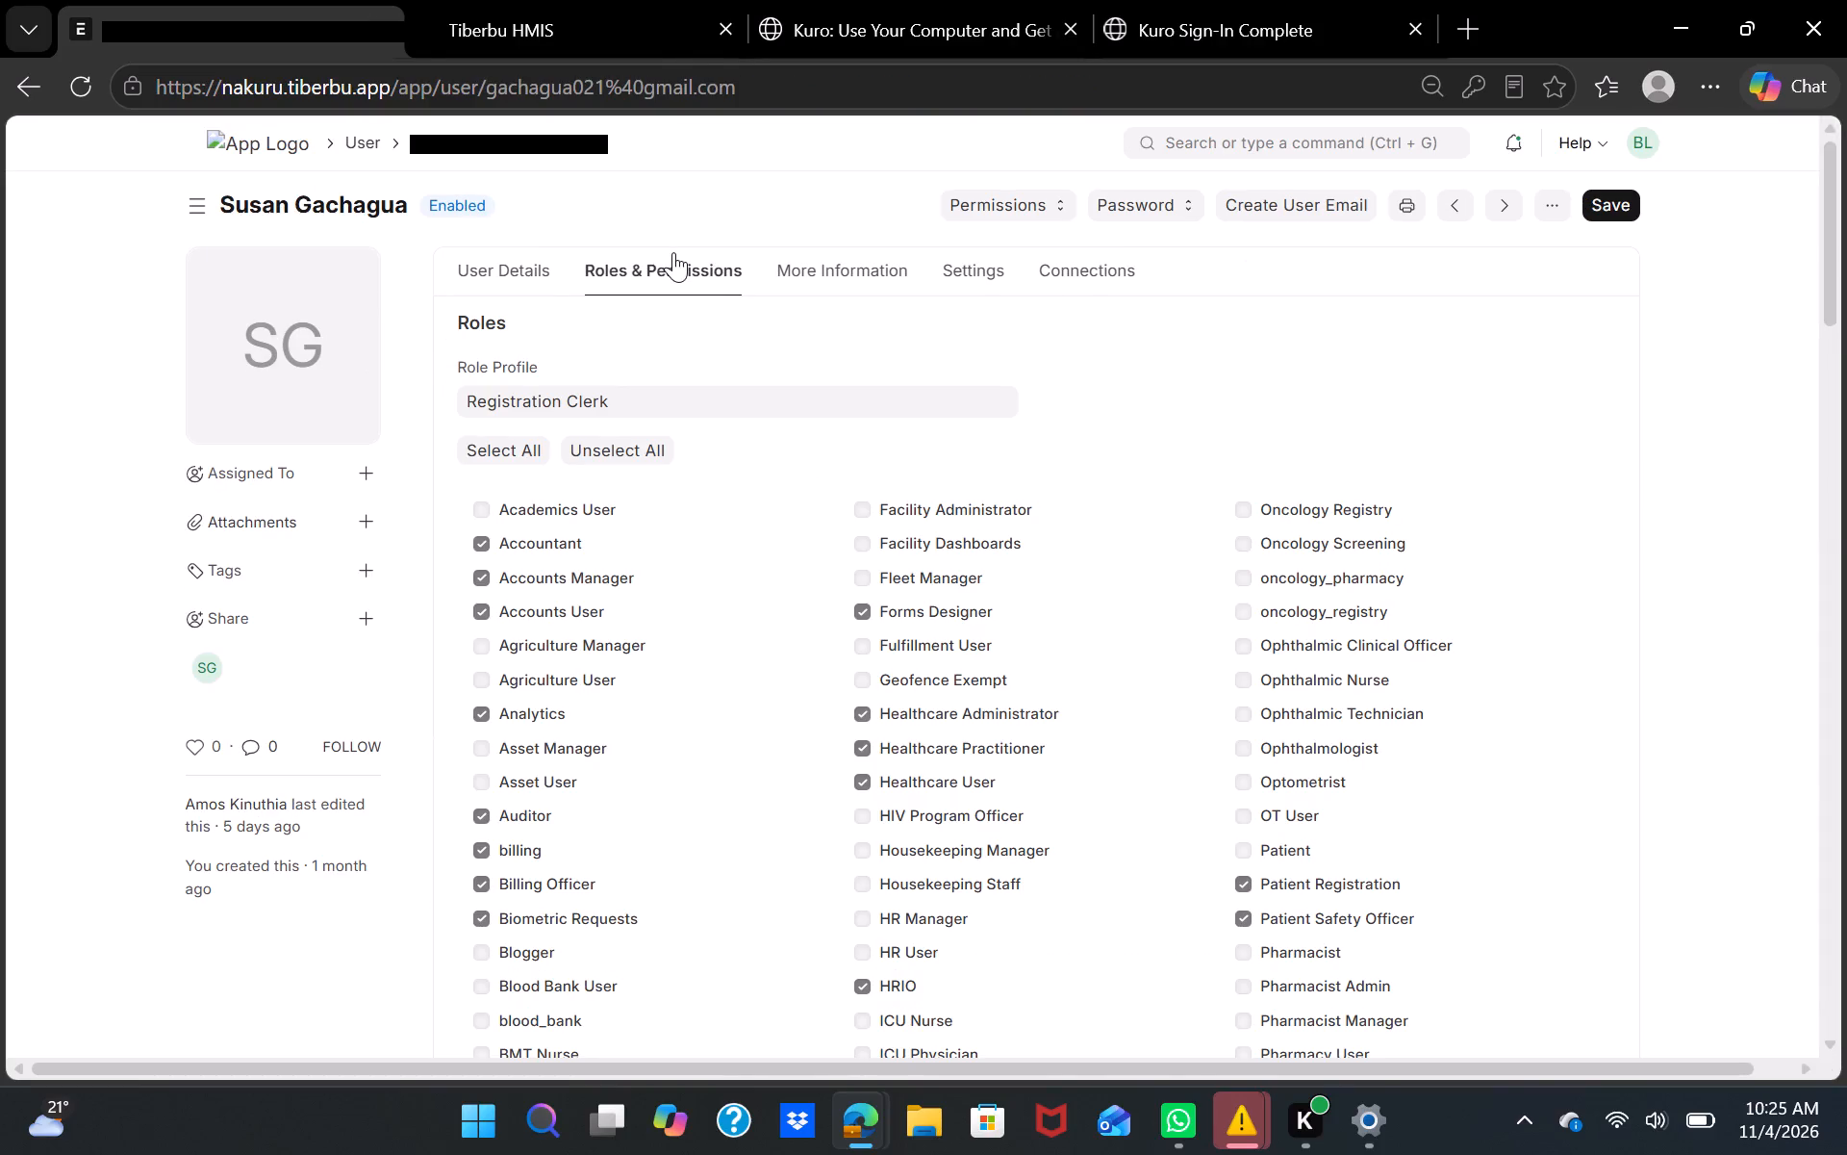
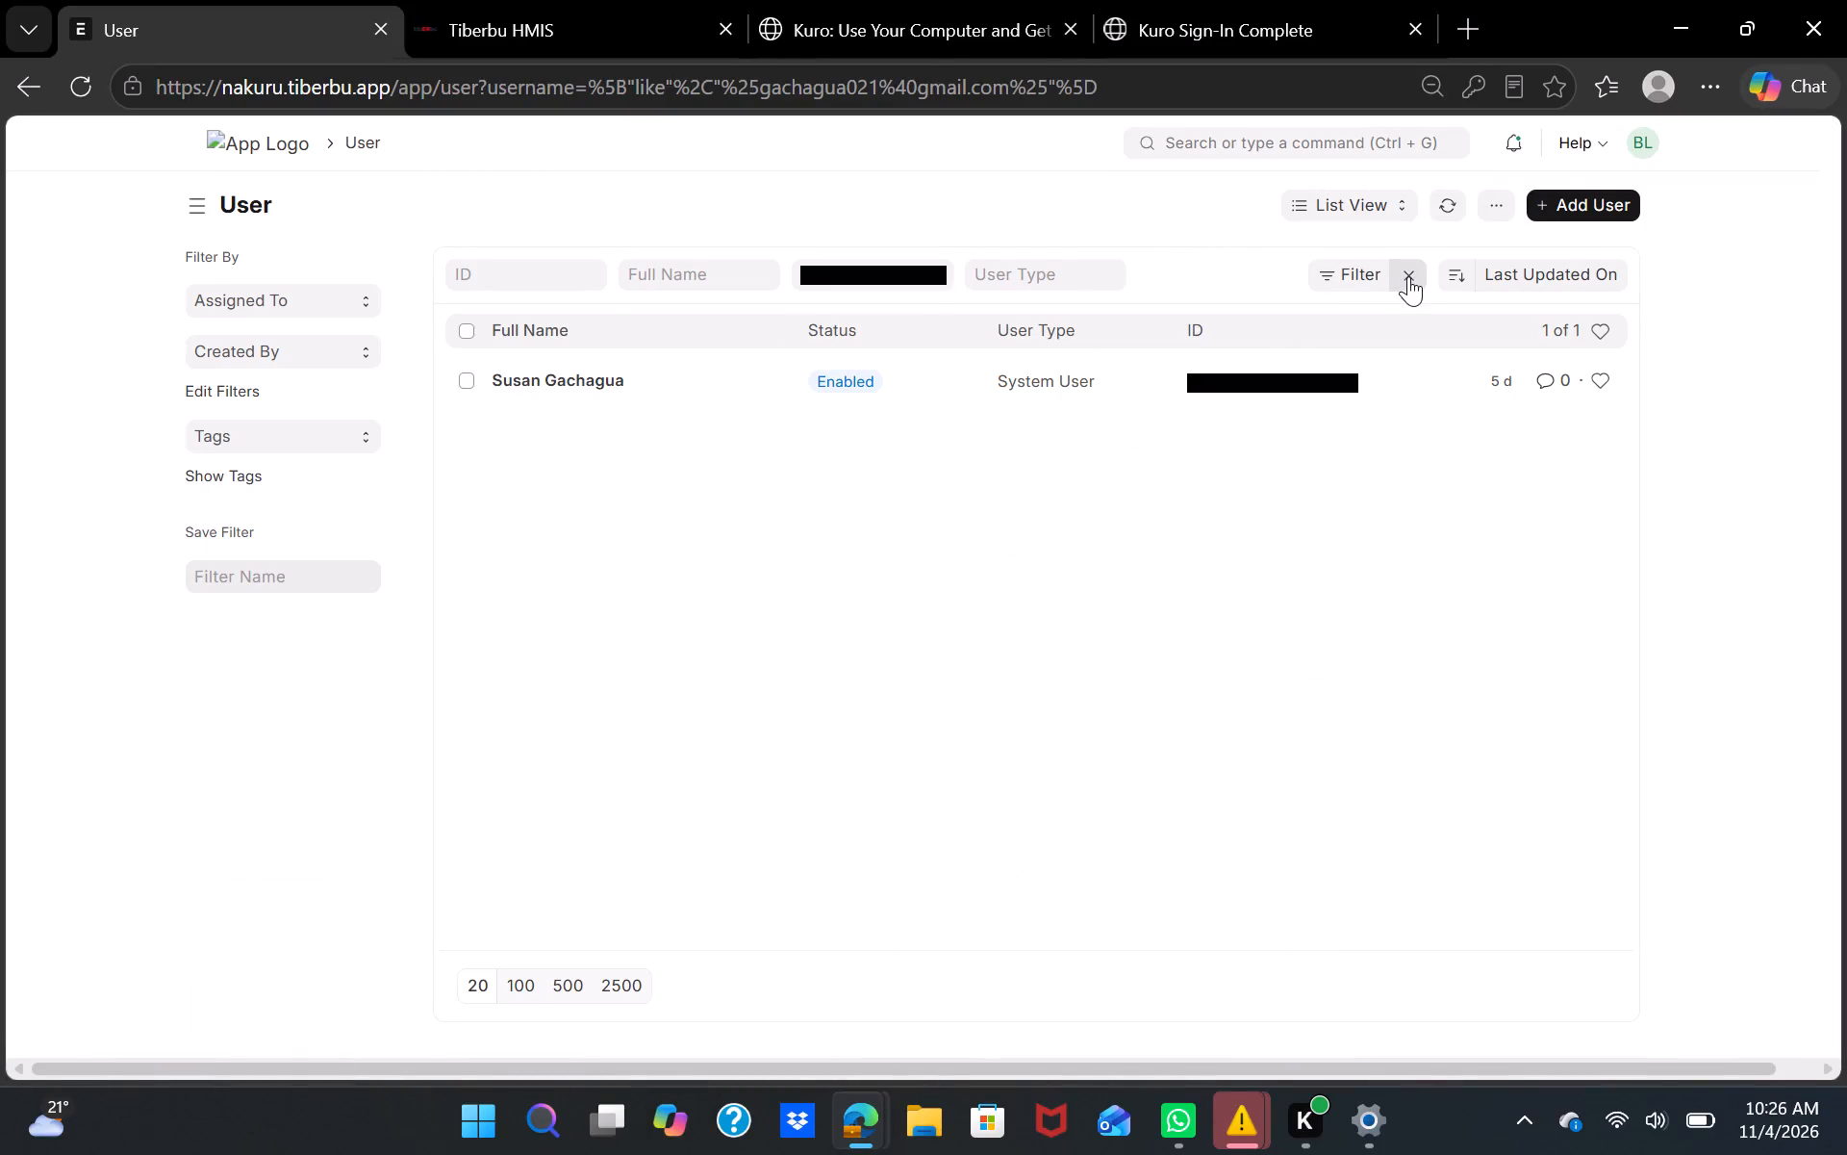
# Replace the User list's username filter with the copied staff username and open the matching user record.
pyautogui.click(1408, 276)
pyautogui.click(863, 274)
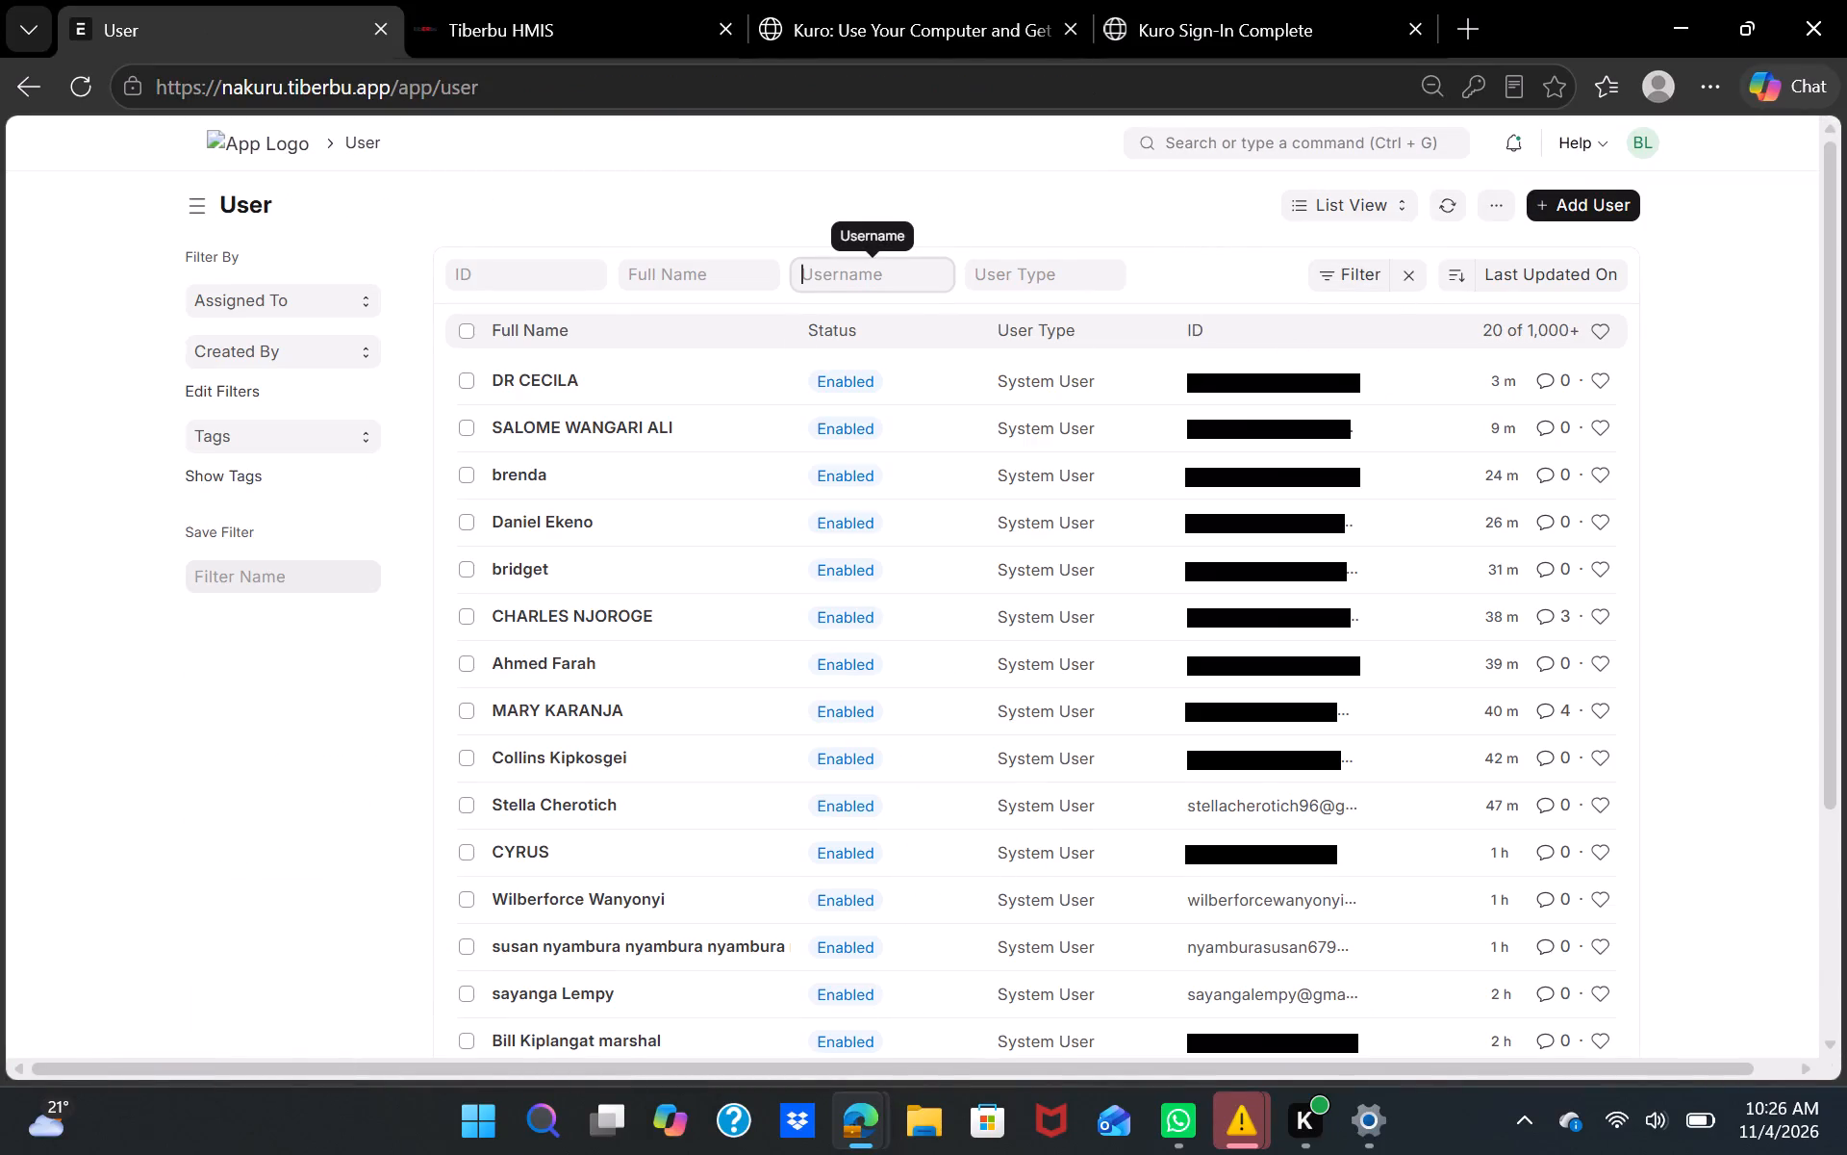
pyautogui.hotkey('ctrl', 'v')
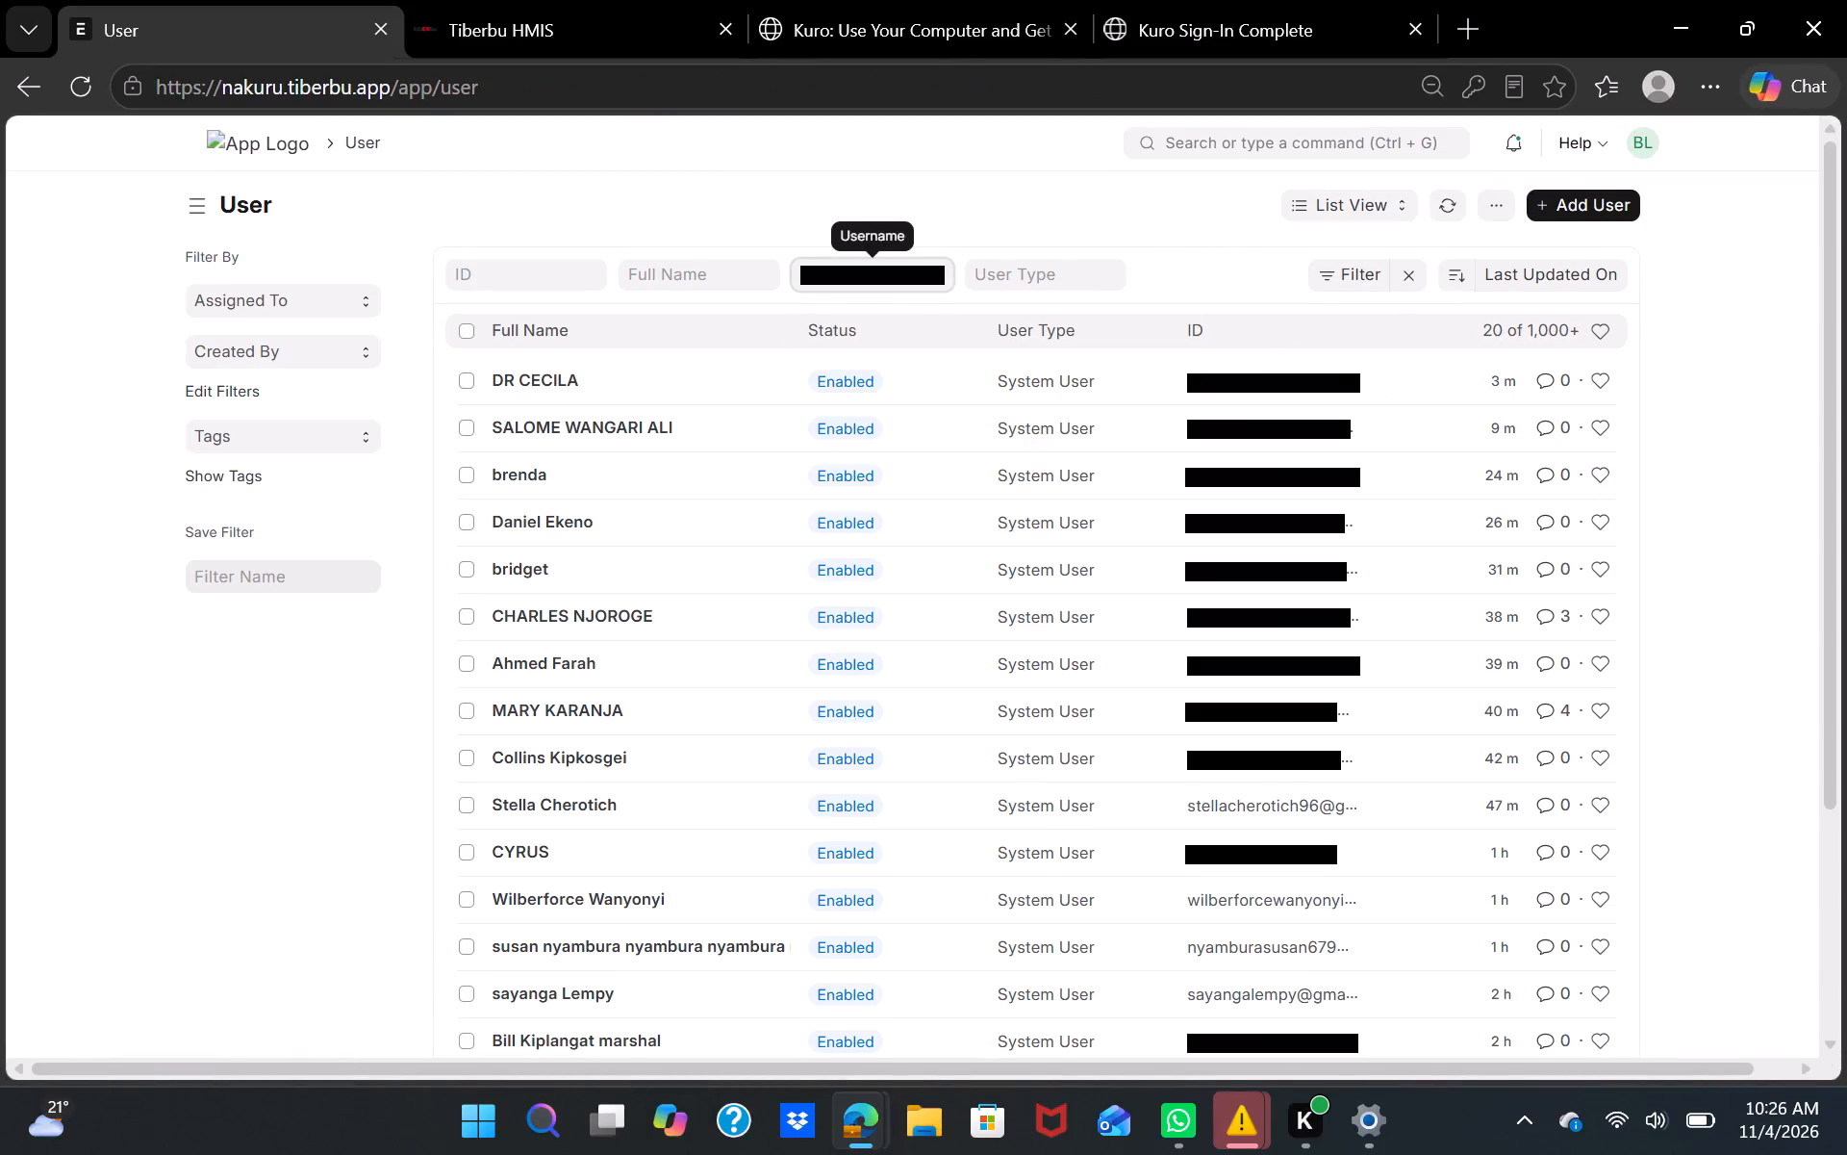
pyautogui.click(916, 380)
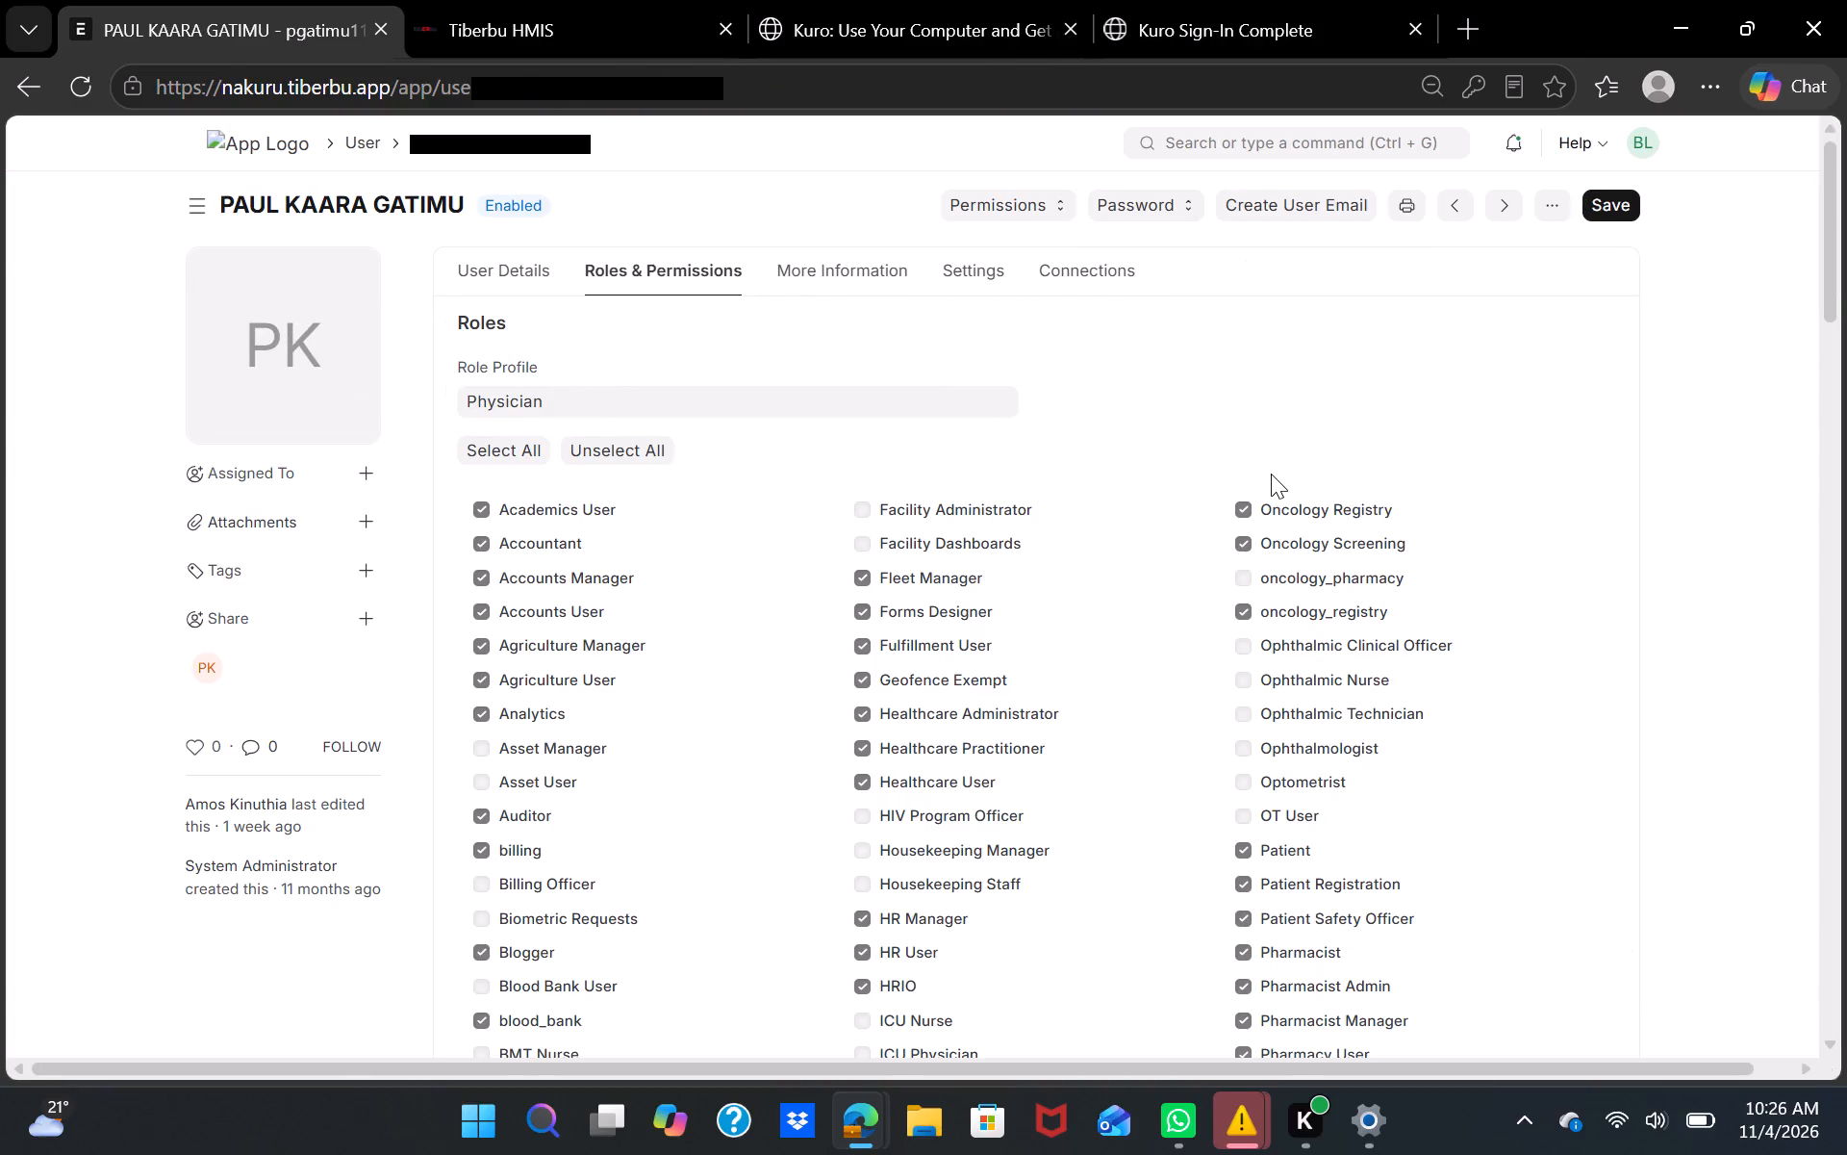
# Examine the roles ticked under the Physician role profile in this user's record, down to the Allow Modules section.
pyautogui.scroll(-3, 1271, 474)
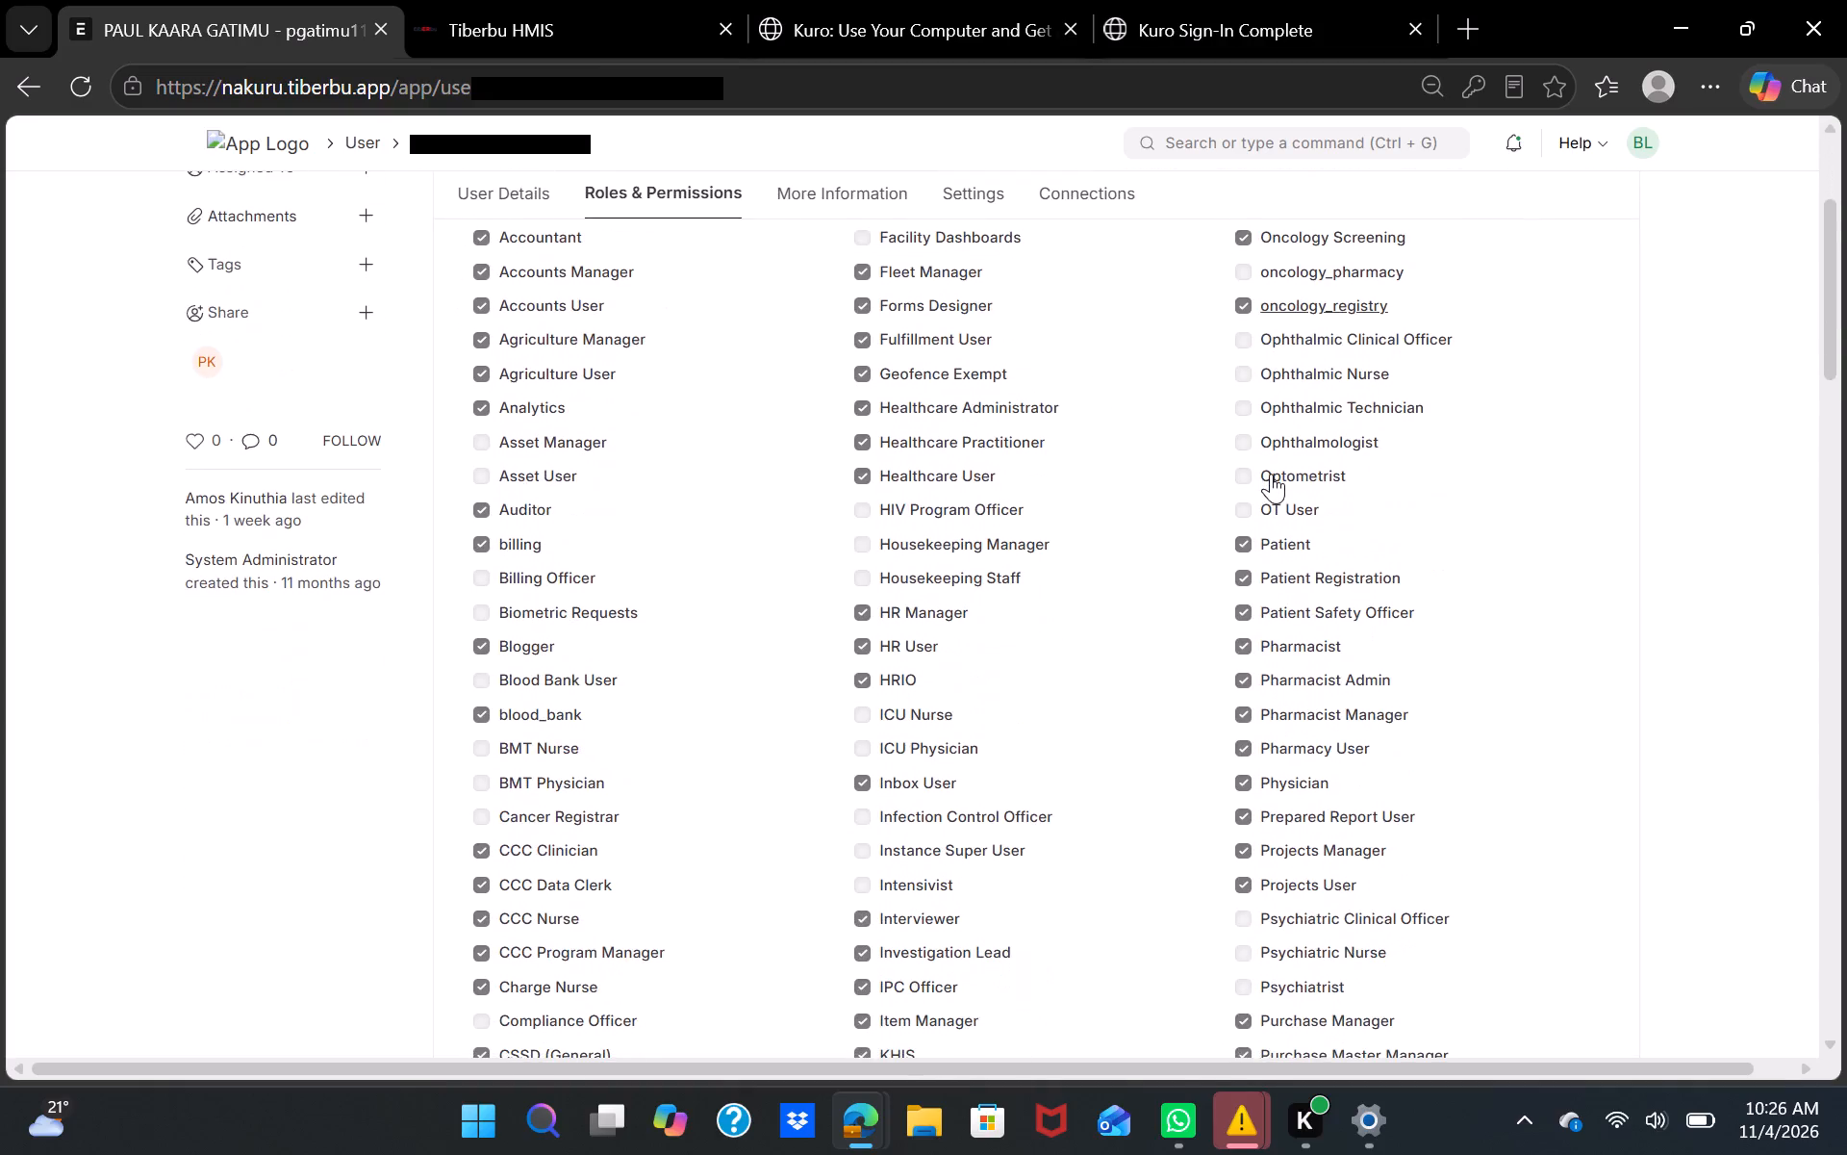
pyautogui.scroll(-3, 1271, 474)
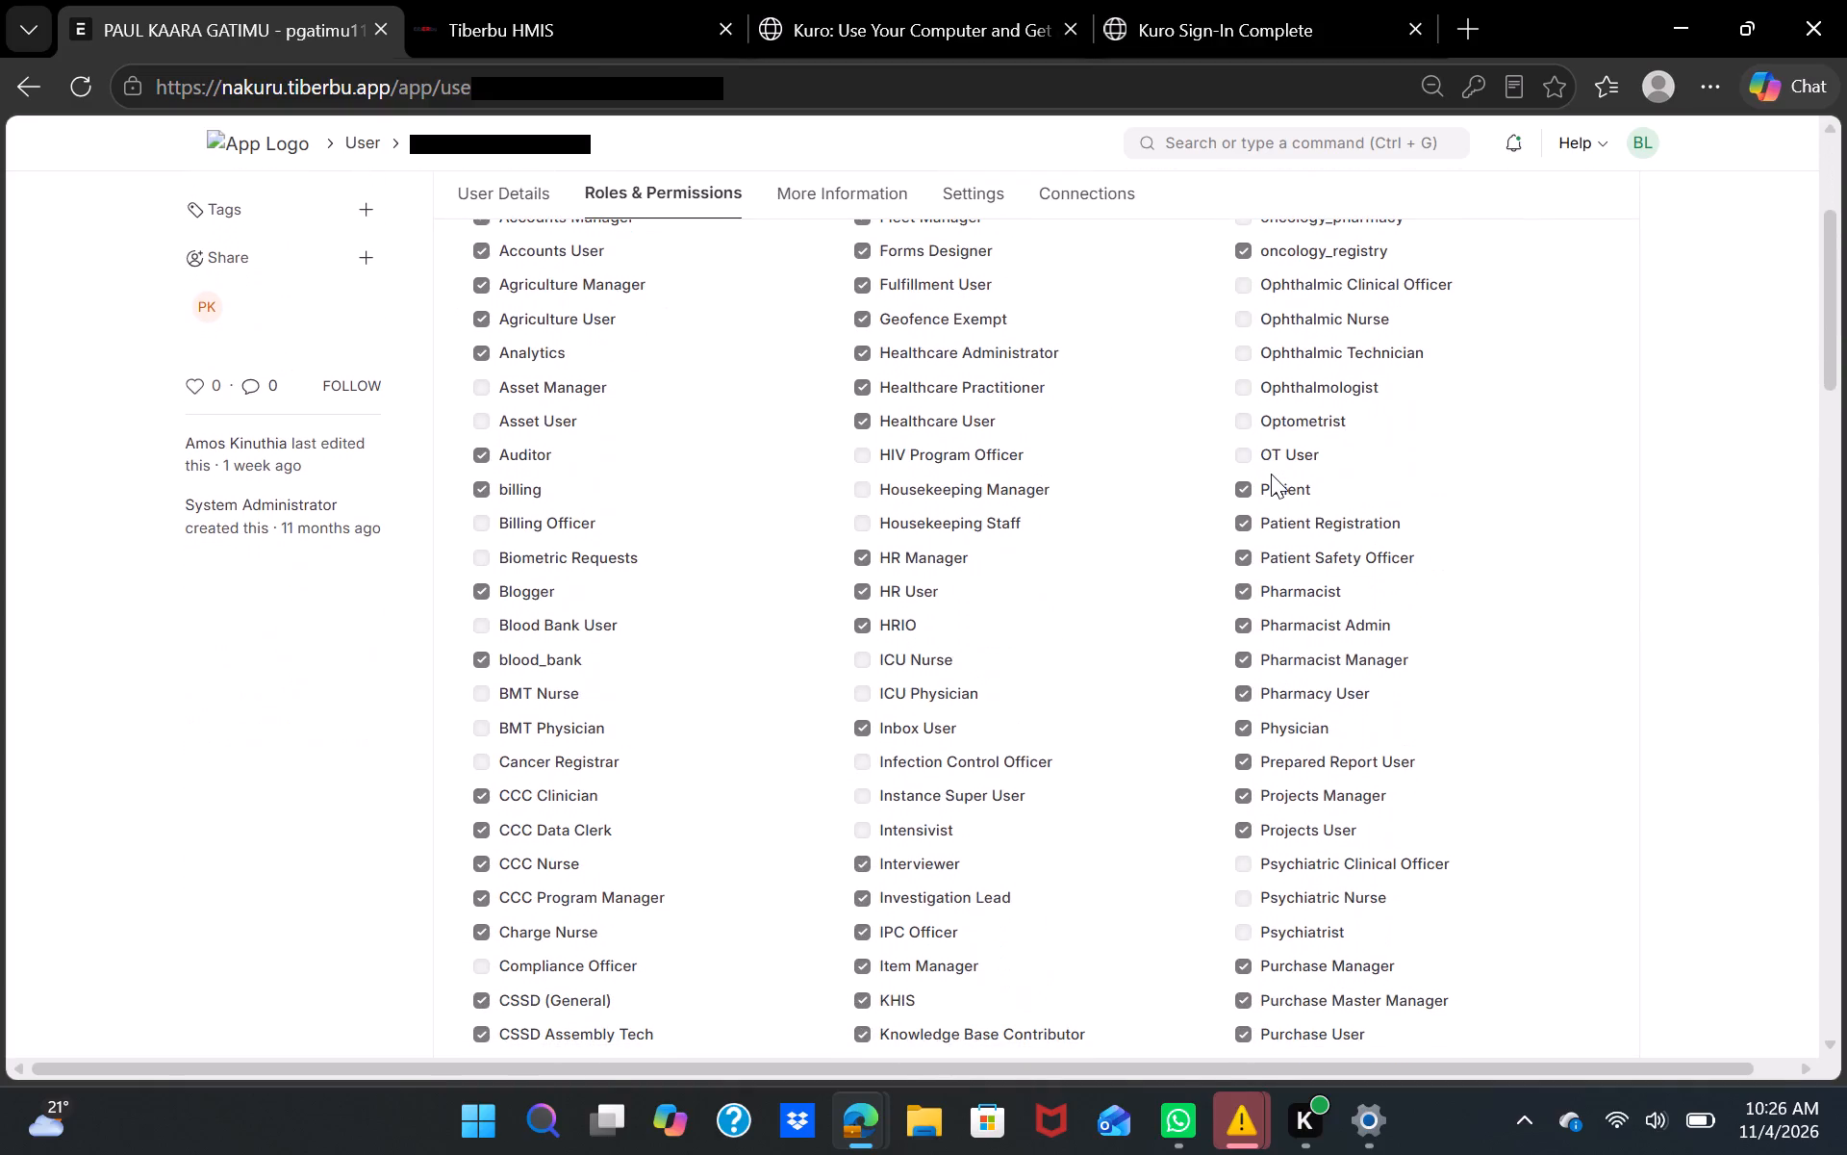
pyautogui.scroll(-6, 1271, 474)
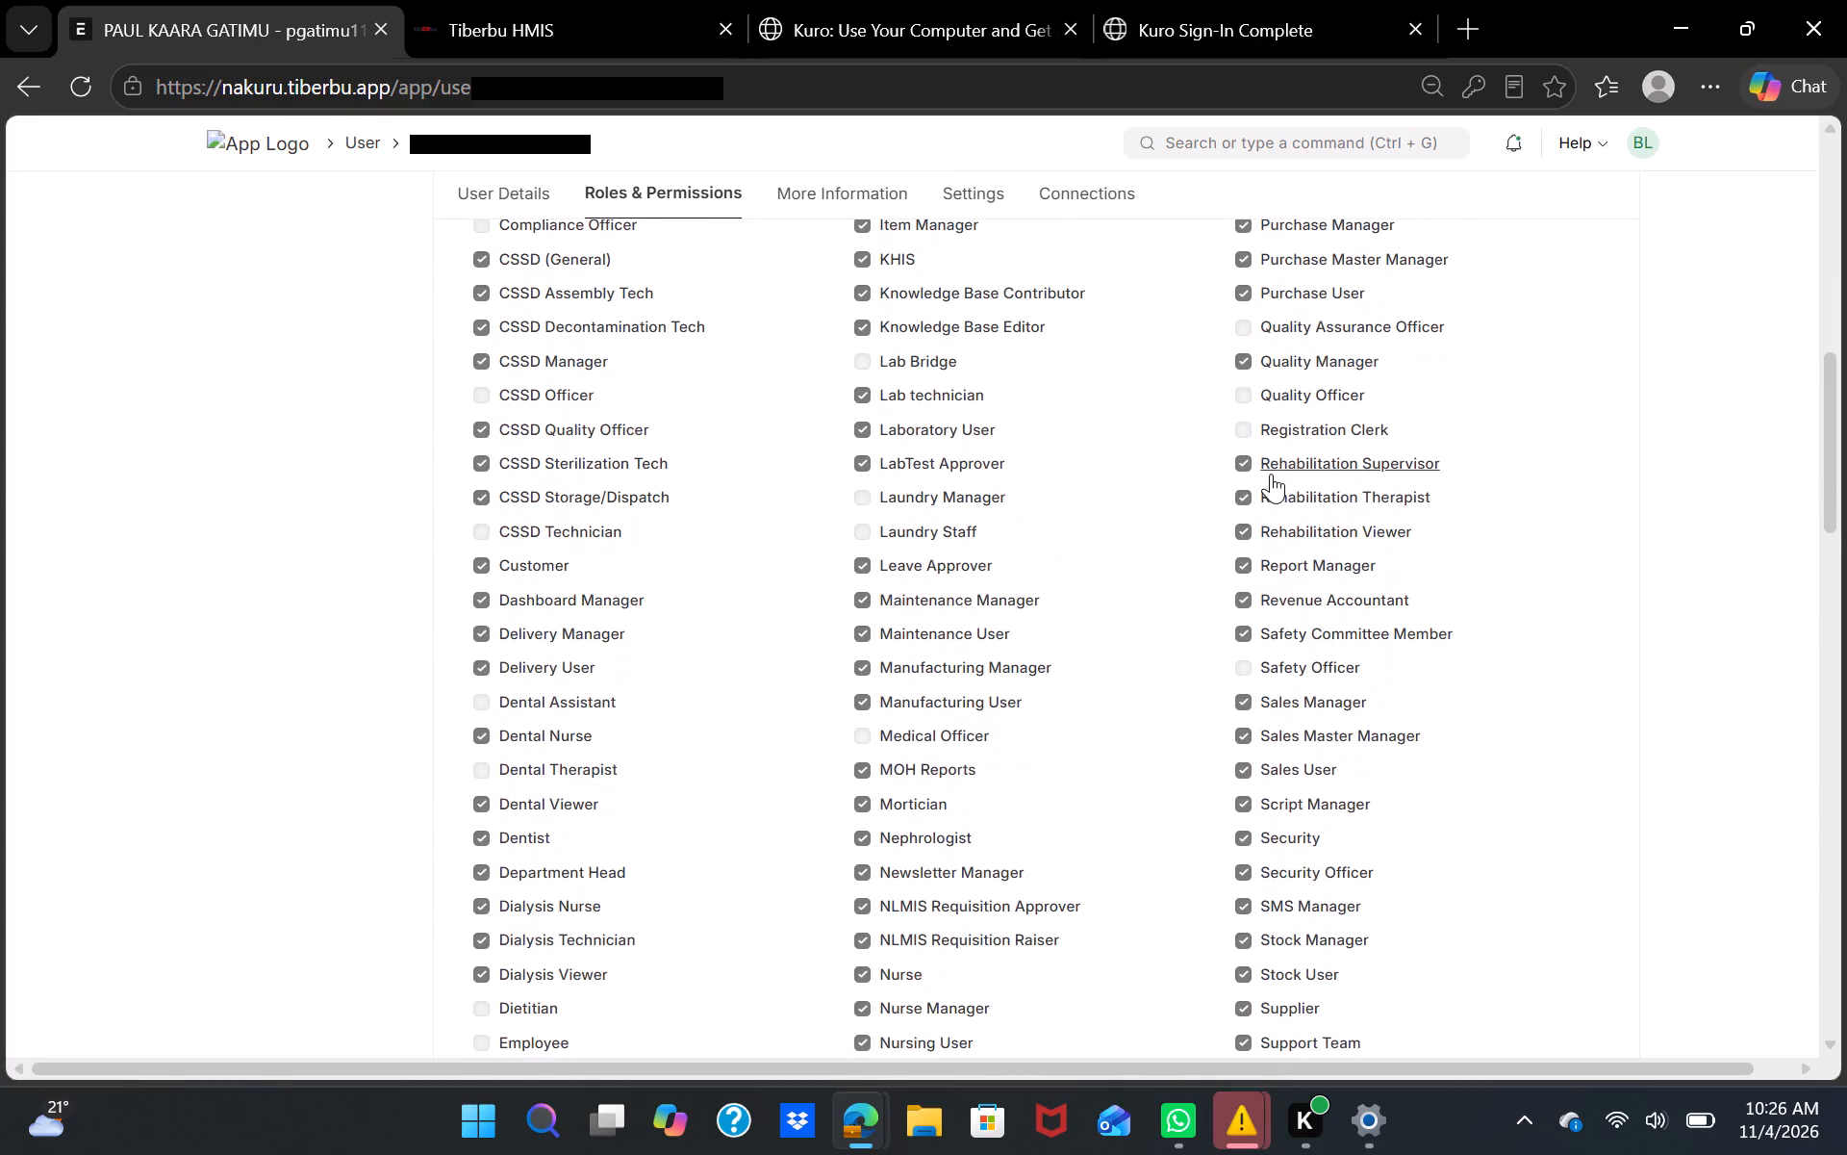
pyautogui.scroll(-3, 1271, 474)
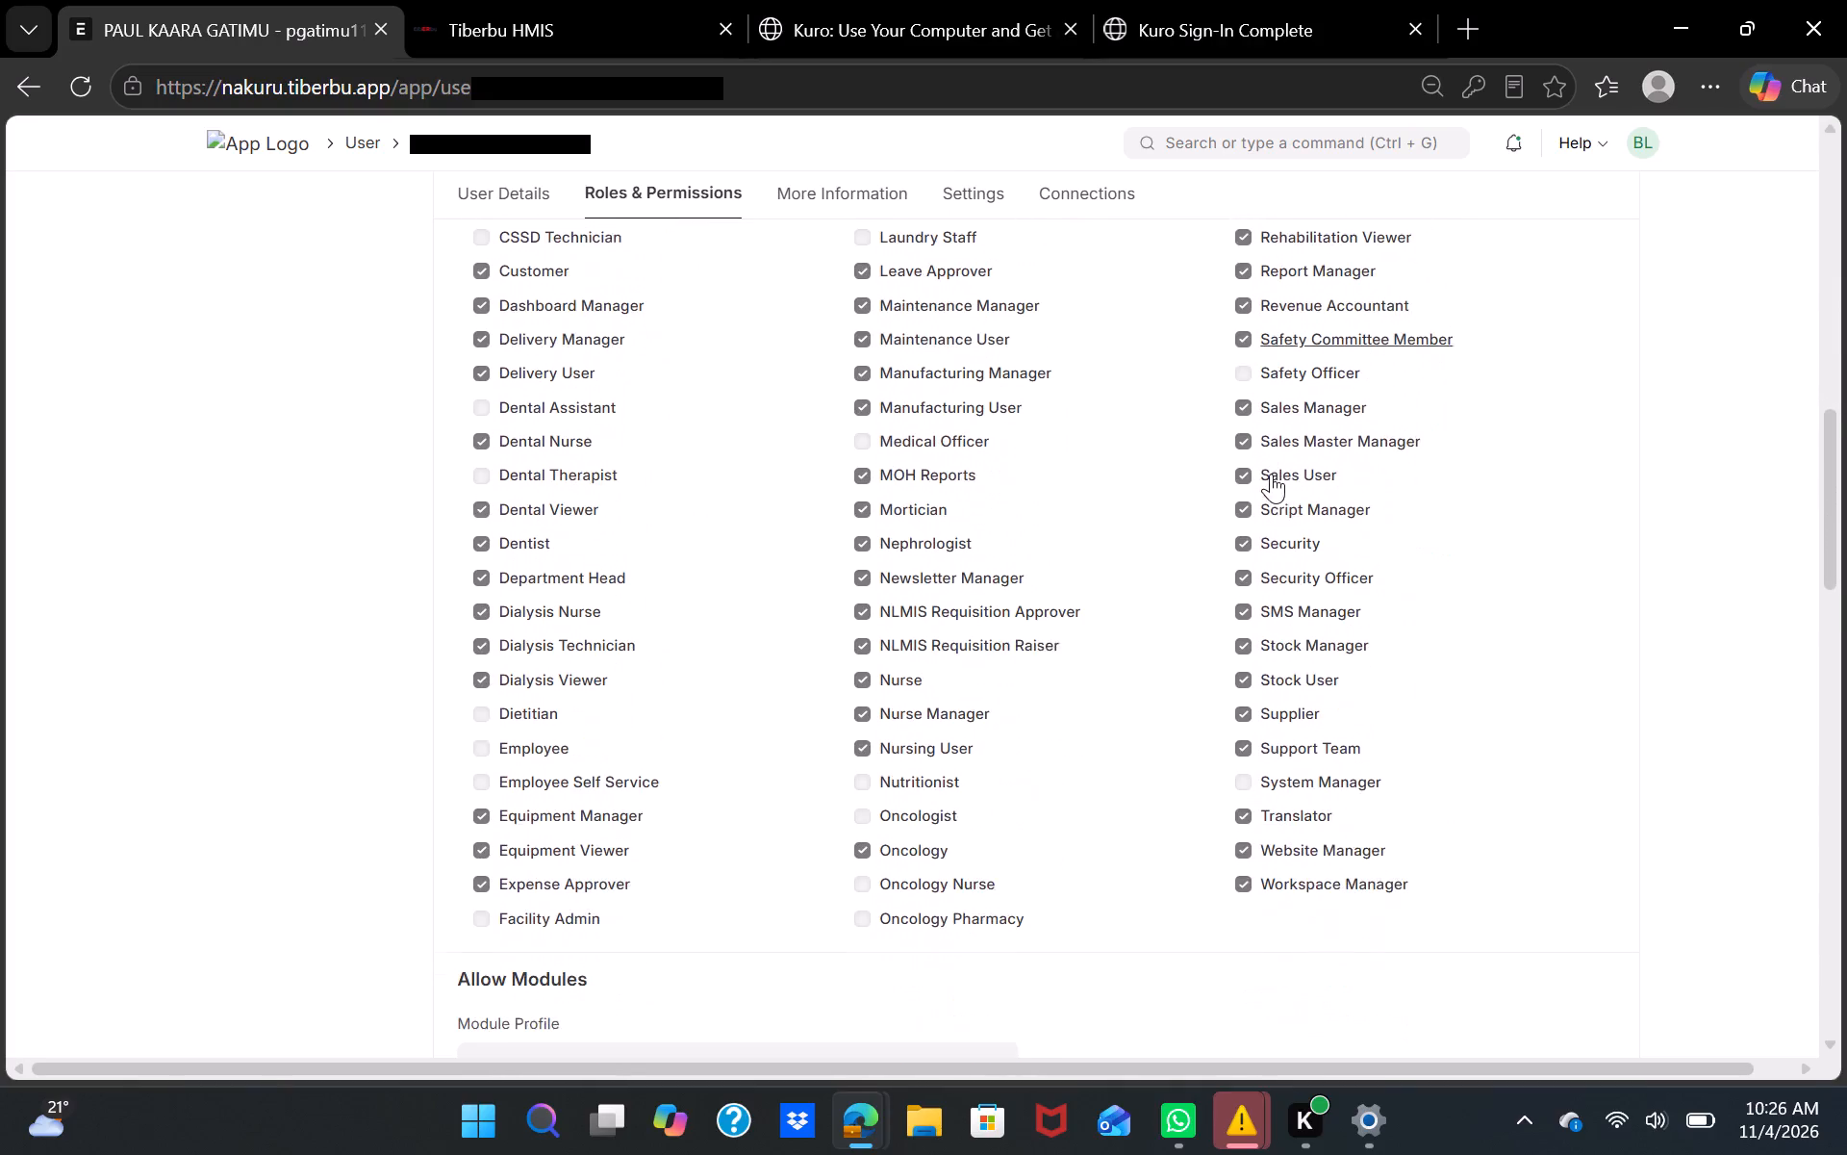
pyautogui.scroll(-1, 1271, 474)
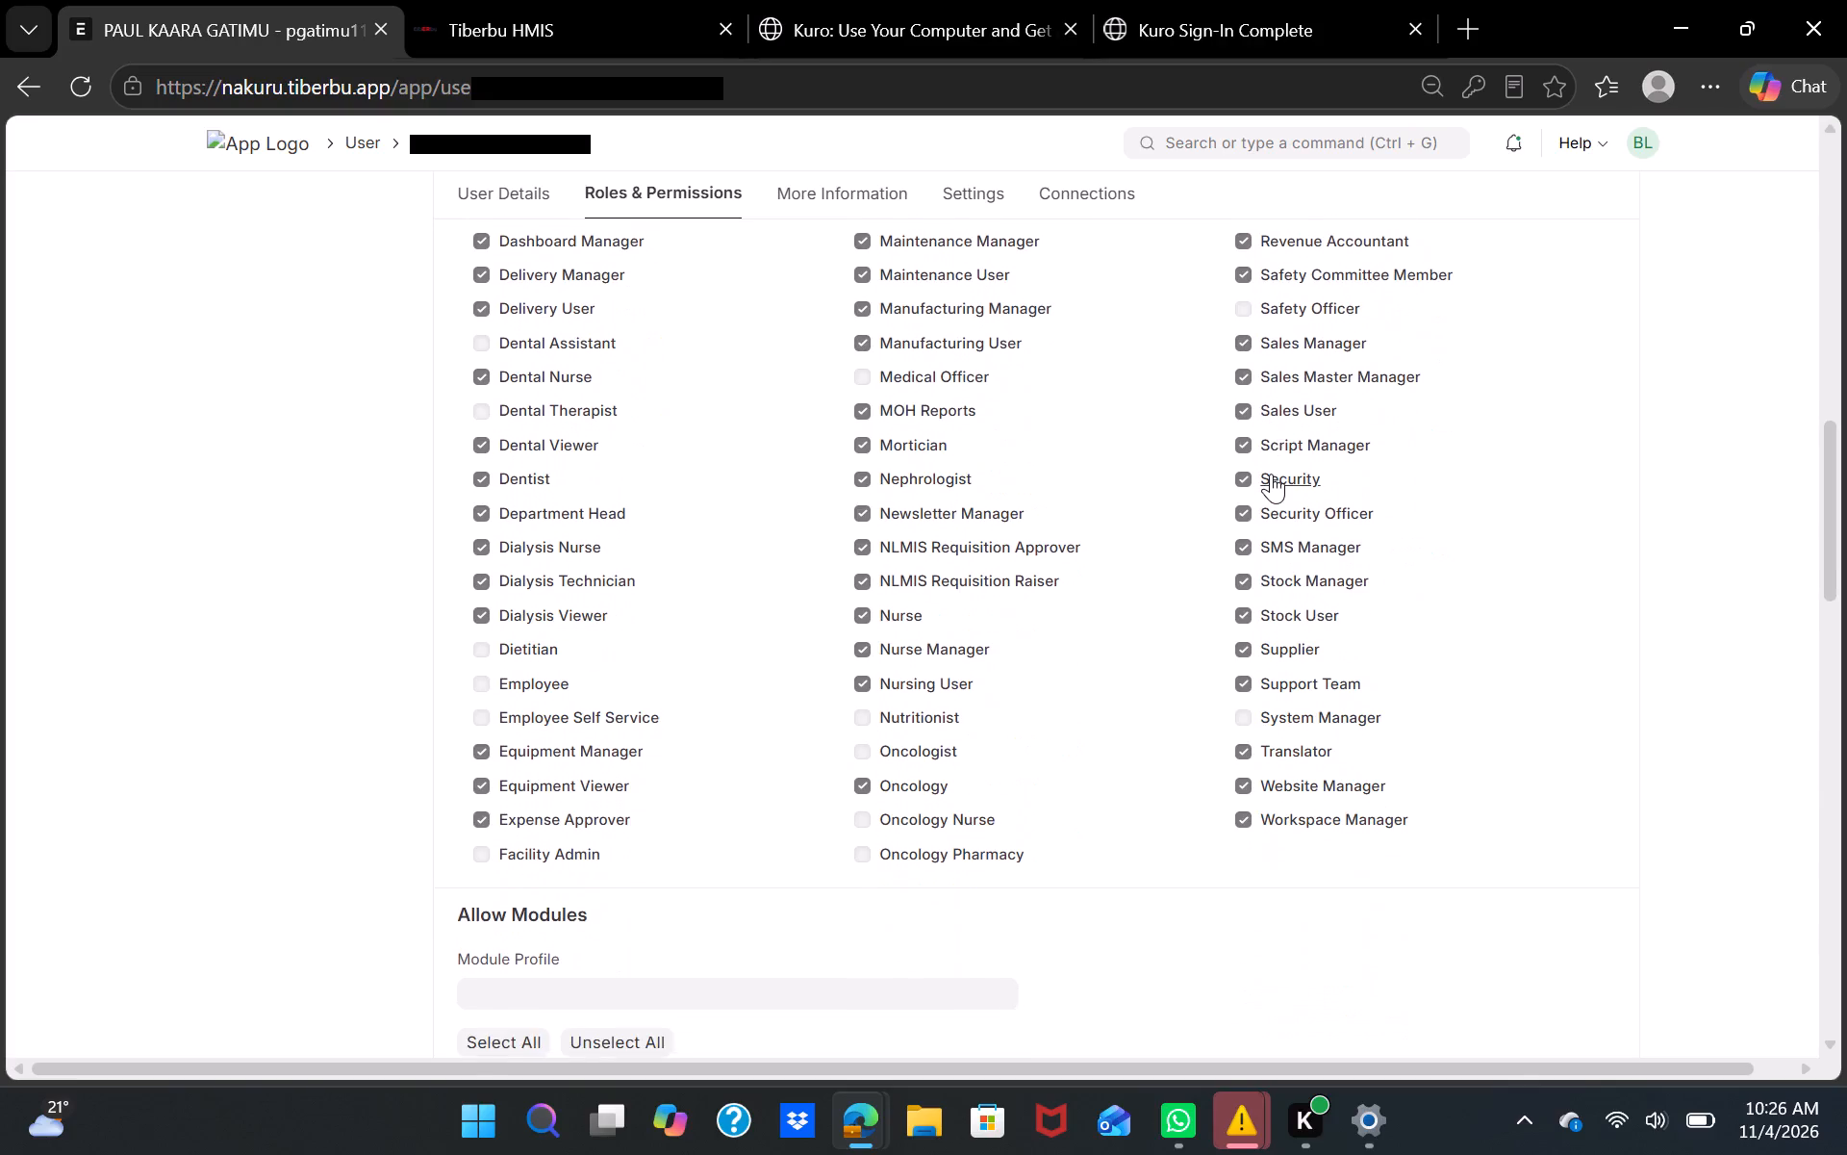
pyautogui.scroll(-1, 1271, 474)
pyautogui.scroll(6, 1271, 474)
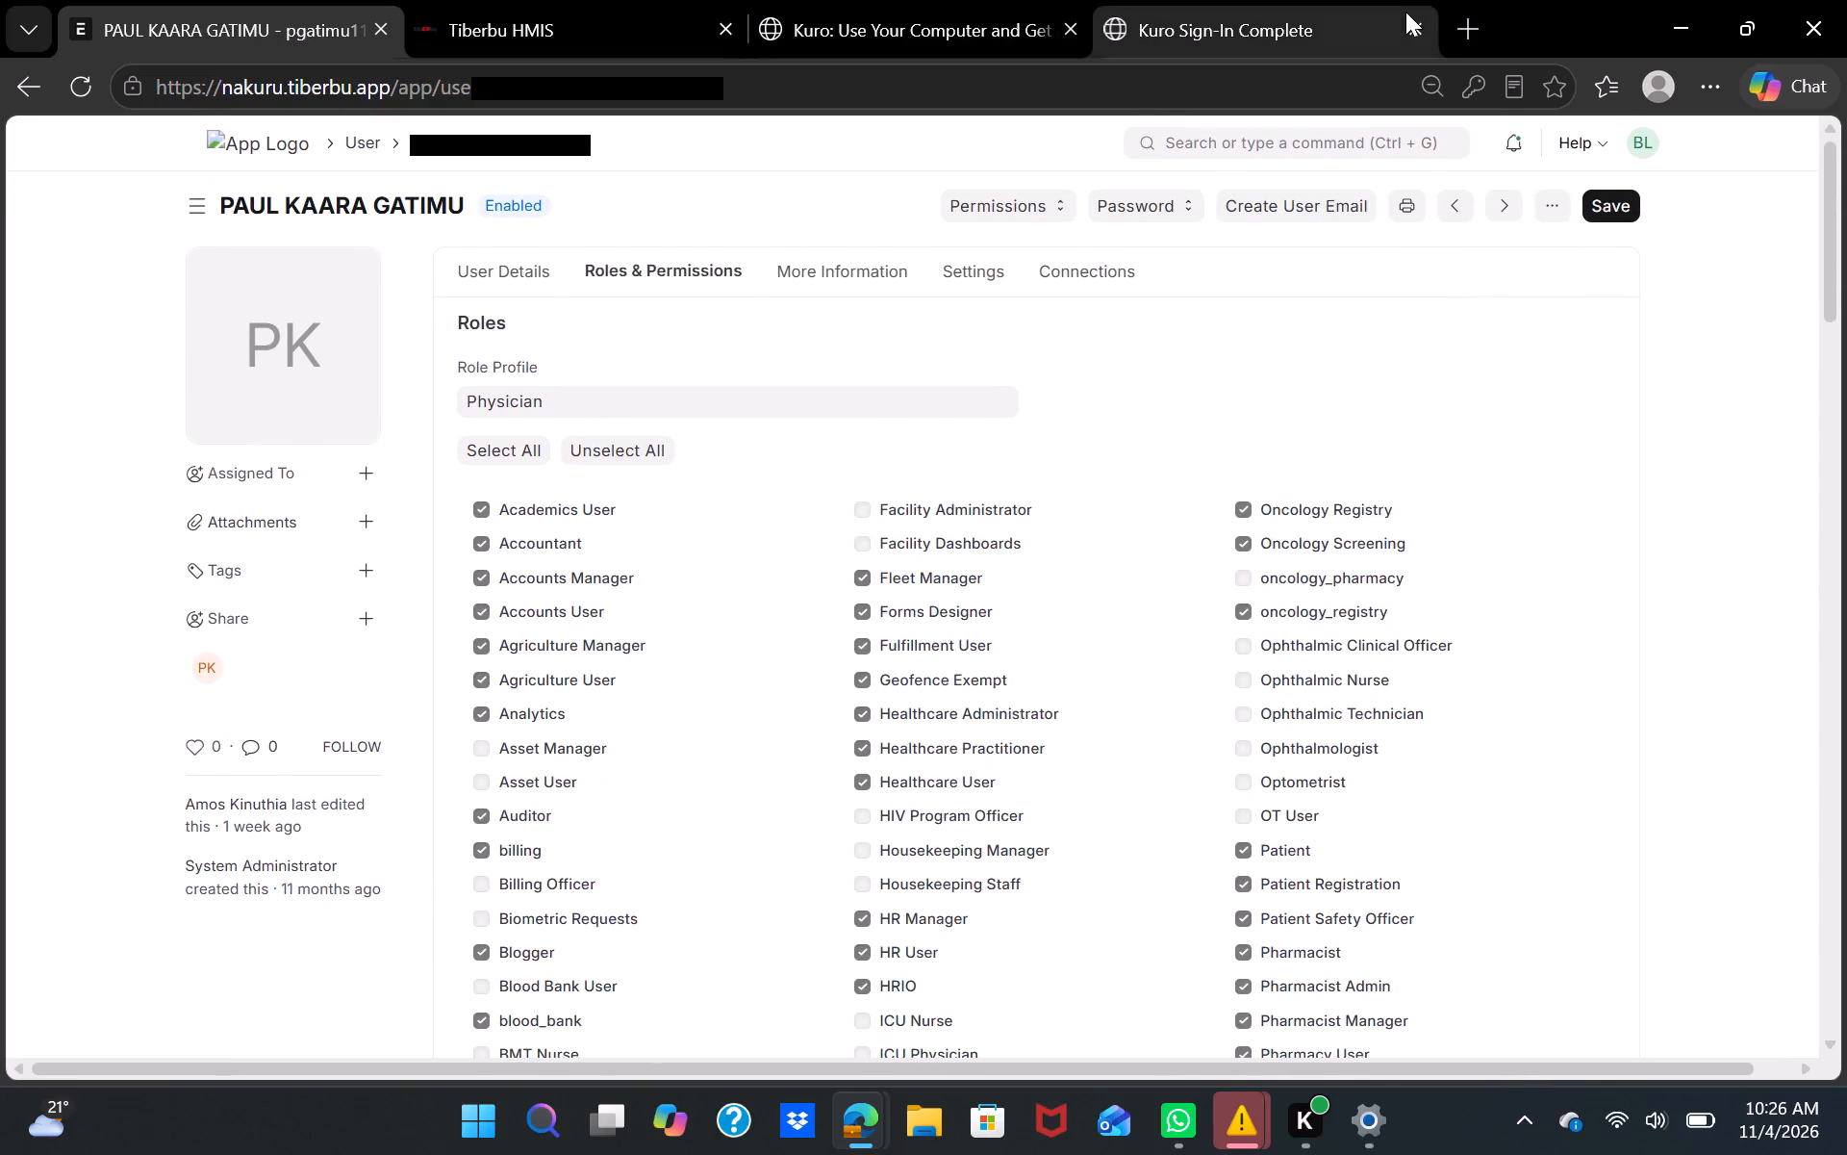
# View the More Information section of the user record, and return to its basic user details.
pyautogui.click(843, 273)
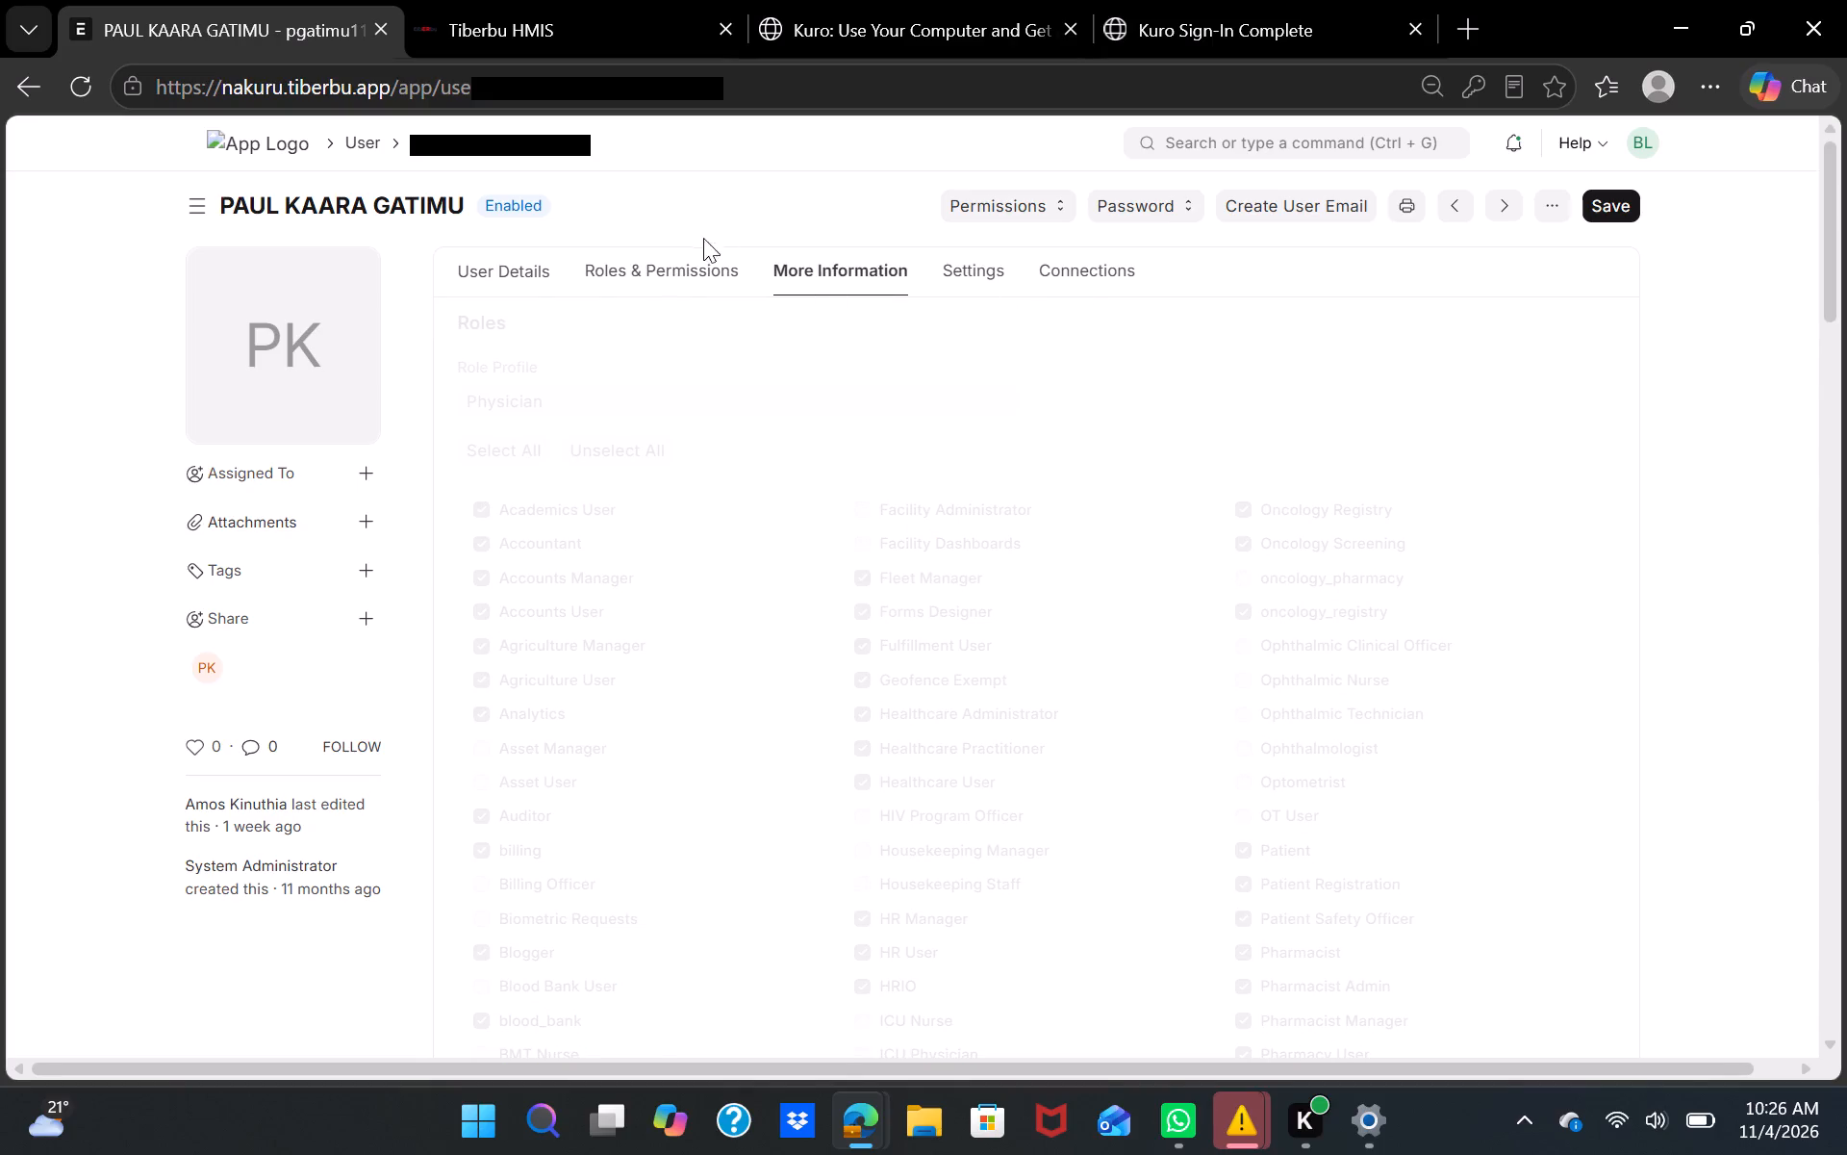
pyautogui.click(535, 265)
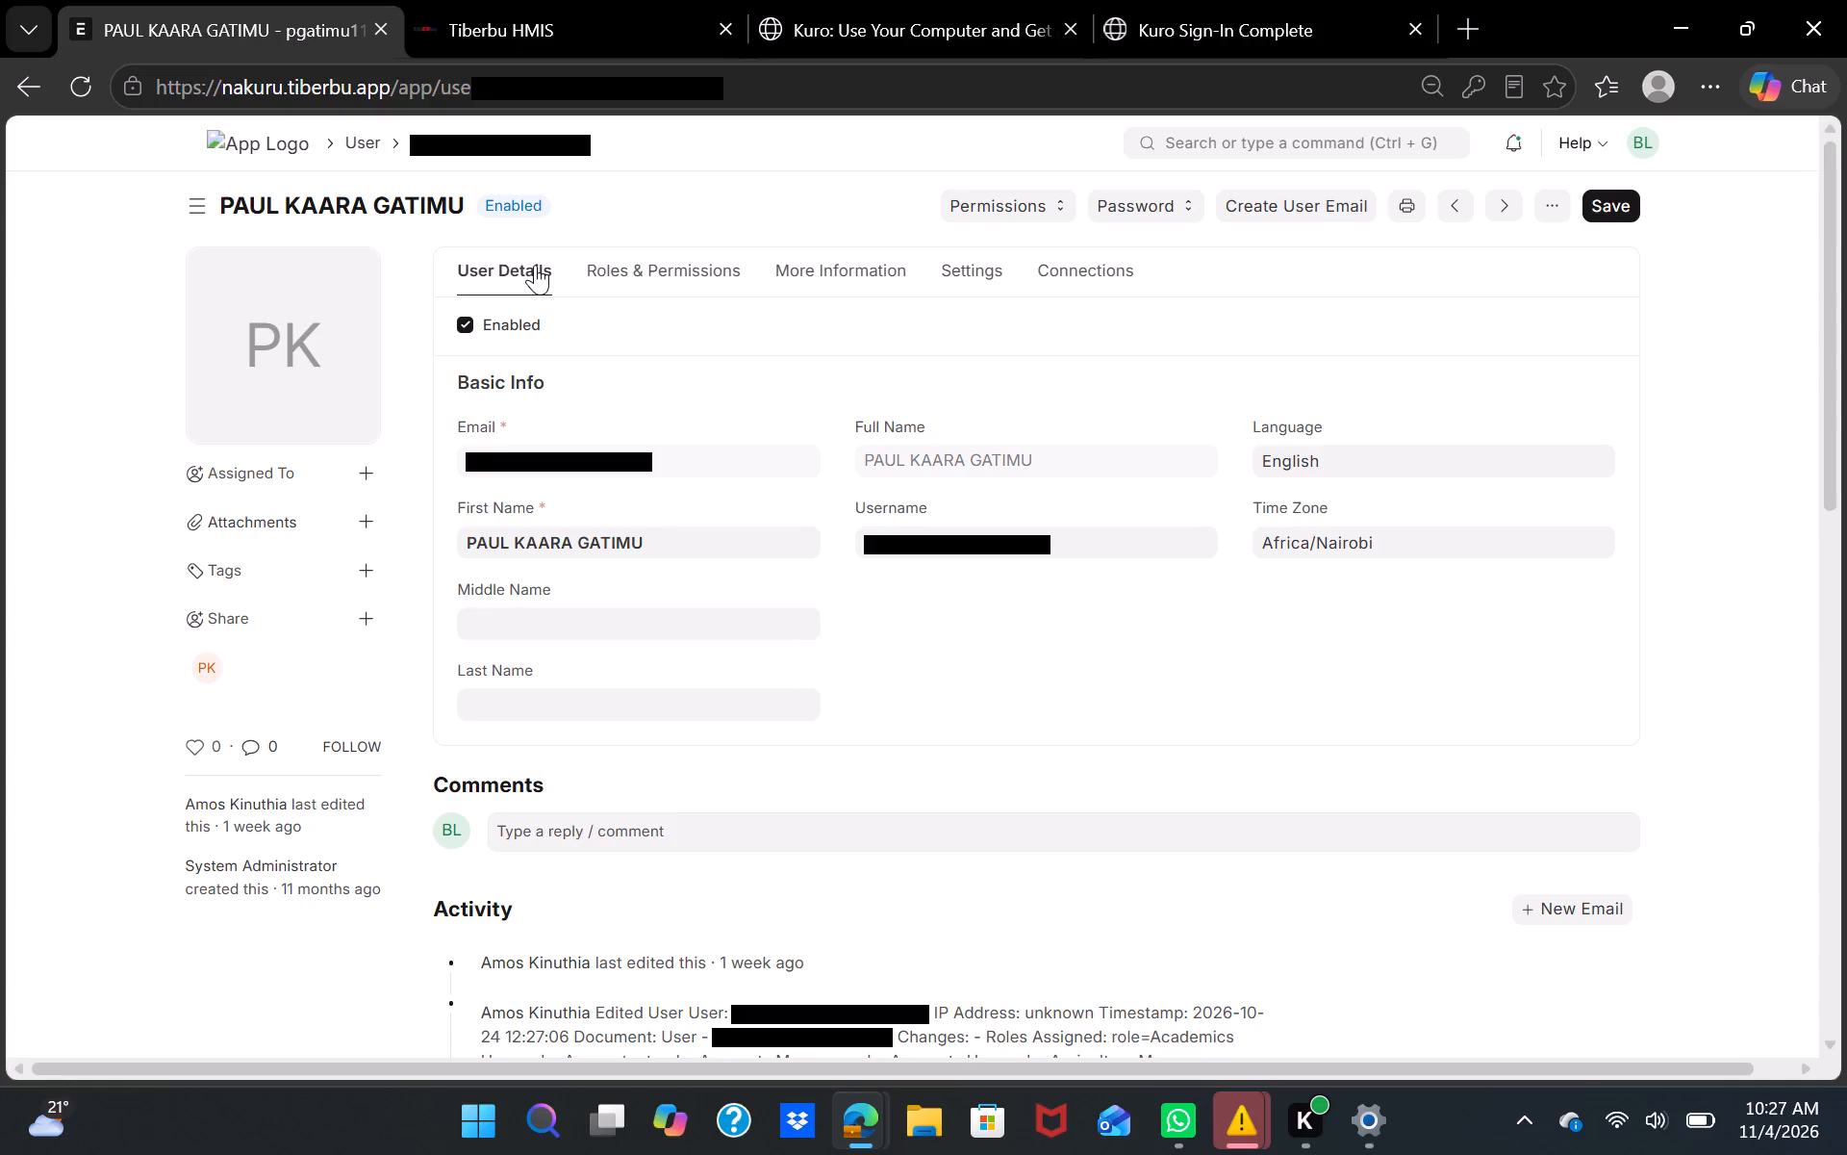
# Reopen the user's roles and permissions and recheck the full list of assigned roles against the role profile.
pyautogui.click(705, 265)
pyautogui.scroll(-1, 865, 575)
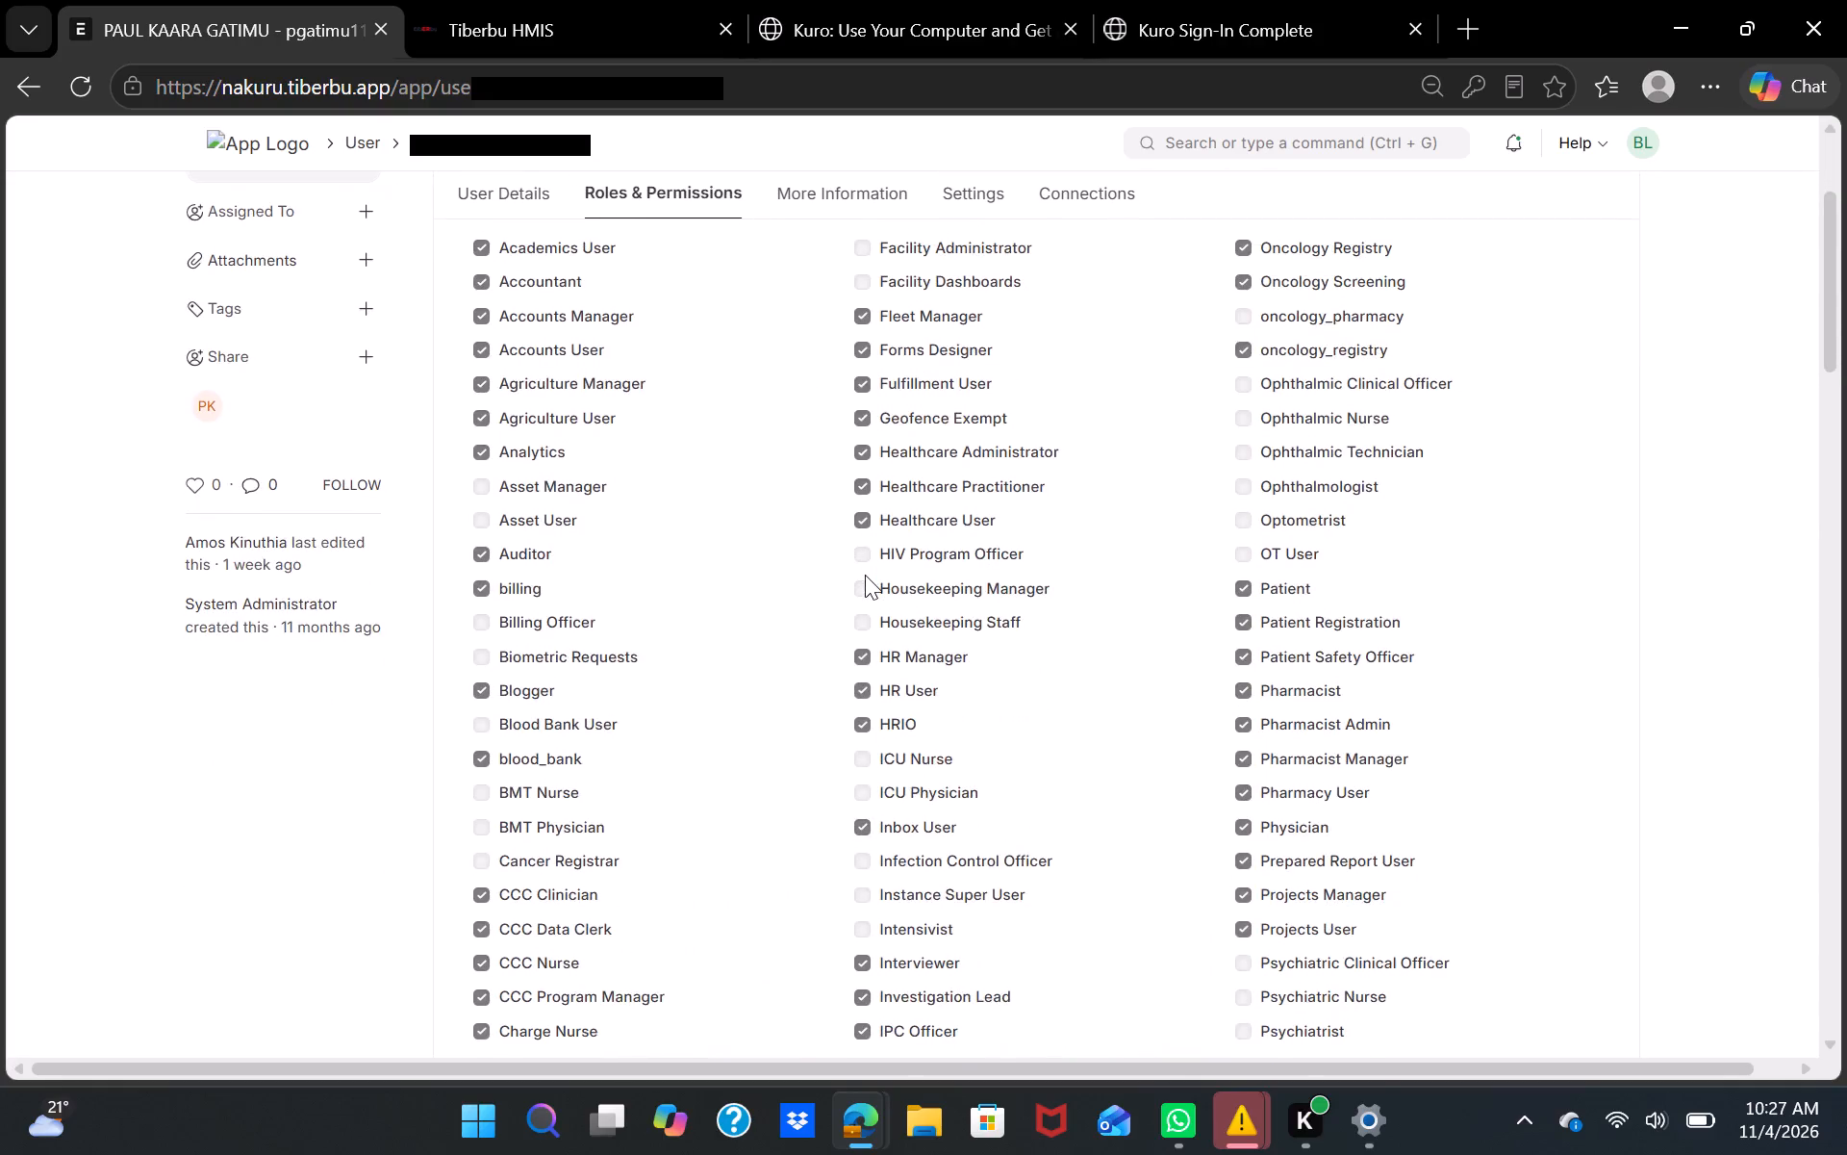
pyautogui.scroll(-4, 865, 575)
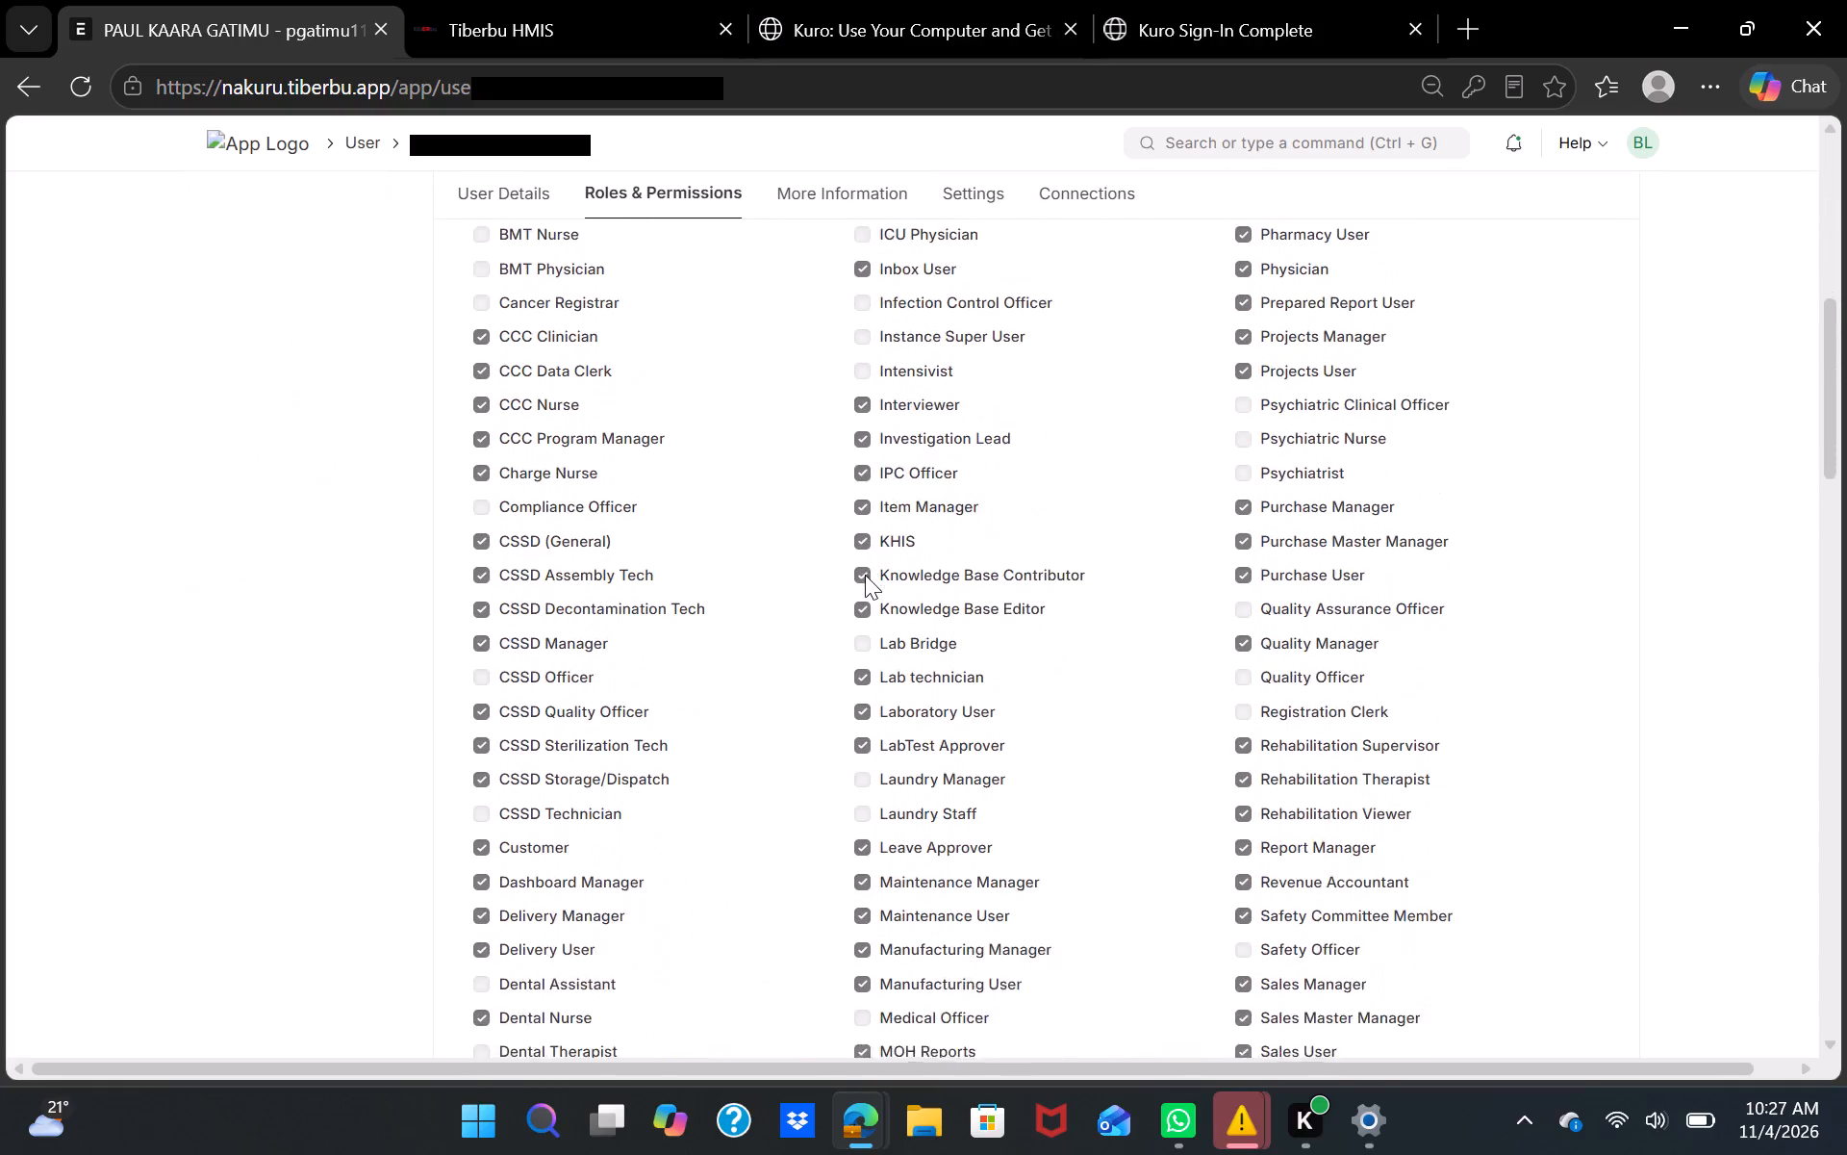
pyautogui.scroll(-1, 865, 575)
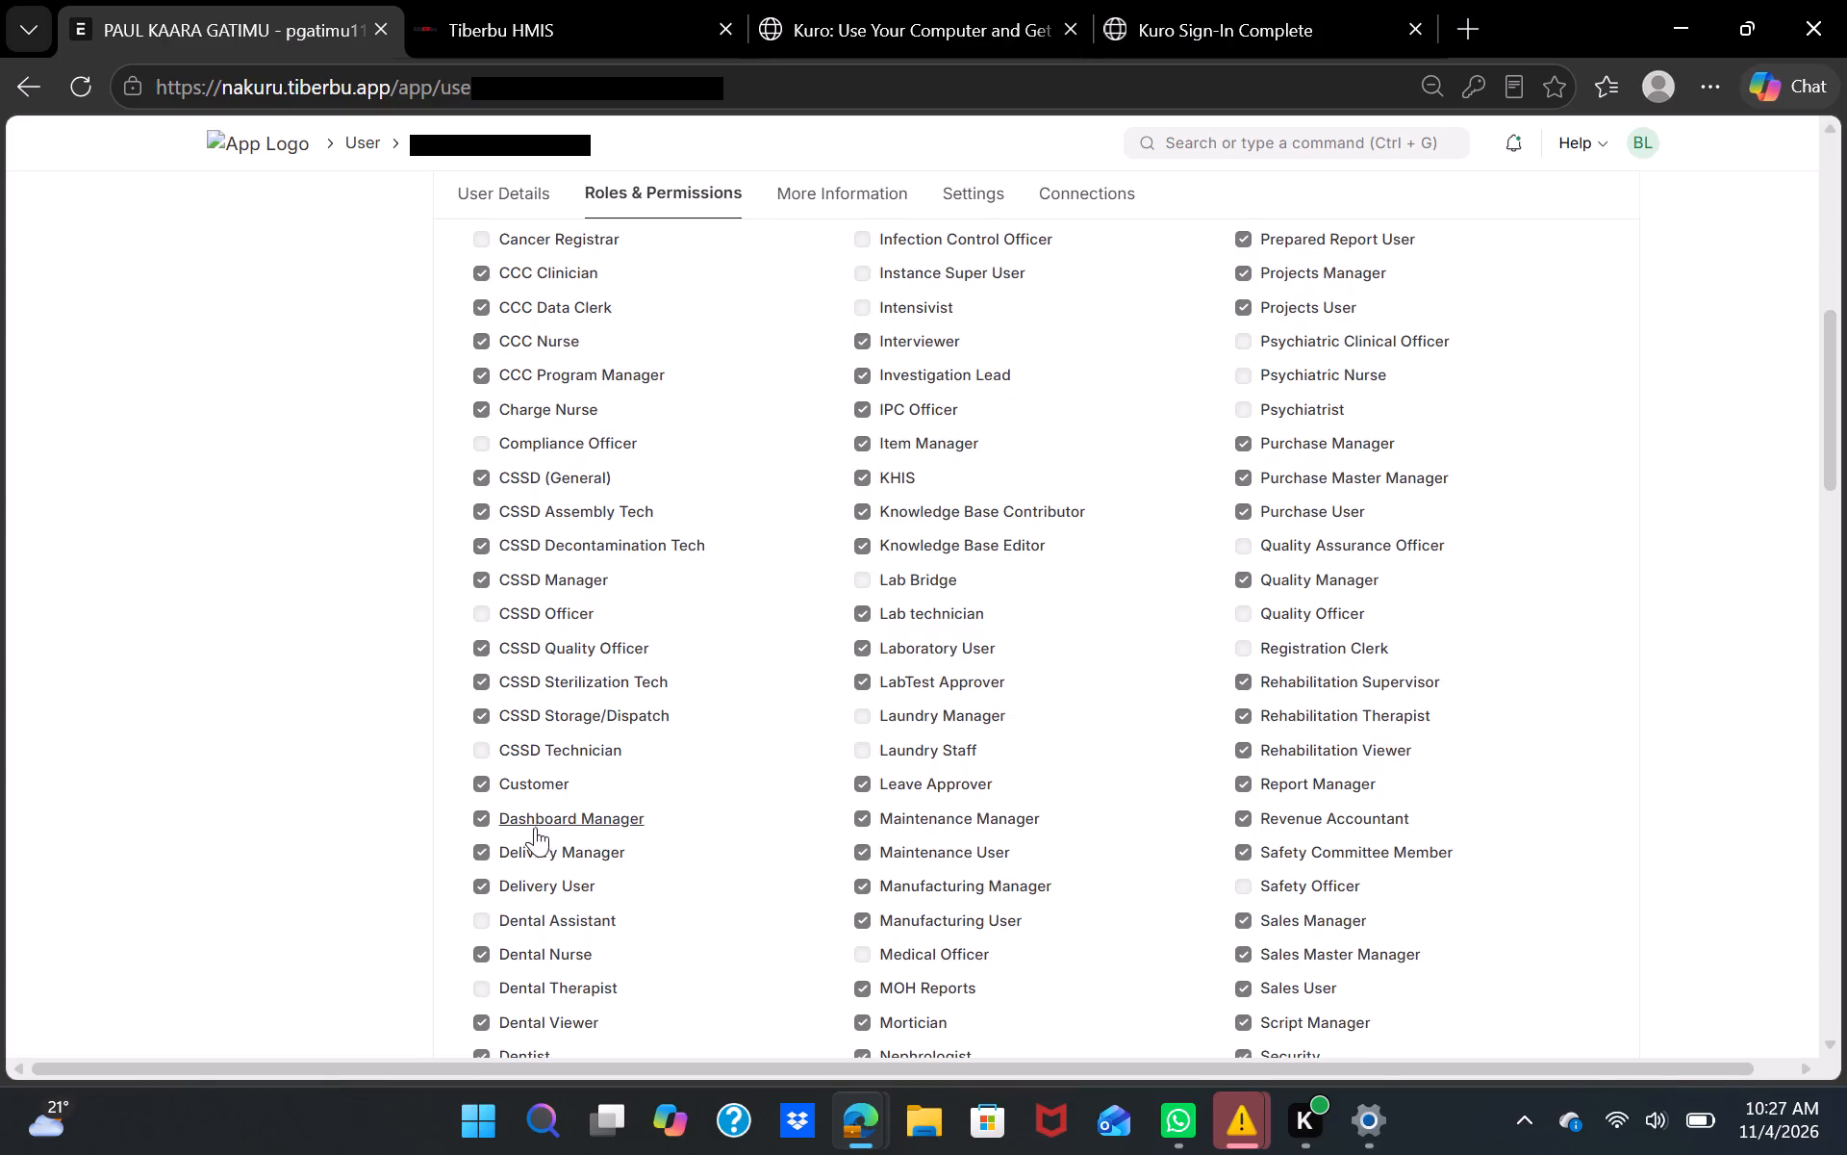
pyautogui.scroll(-1, 709, 835)
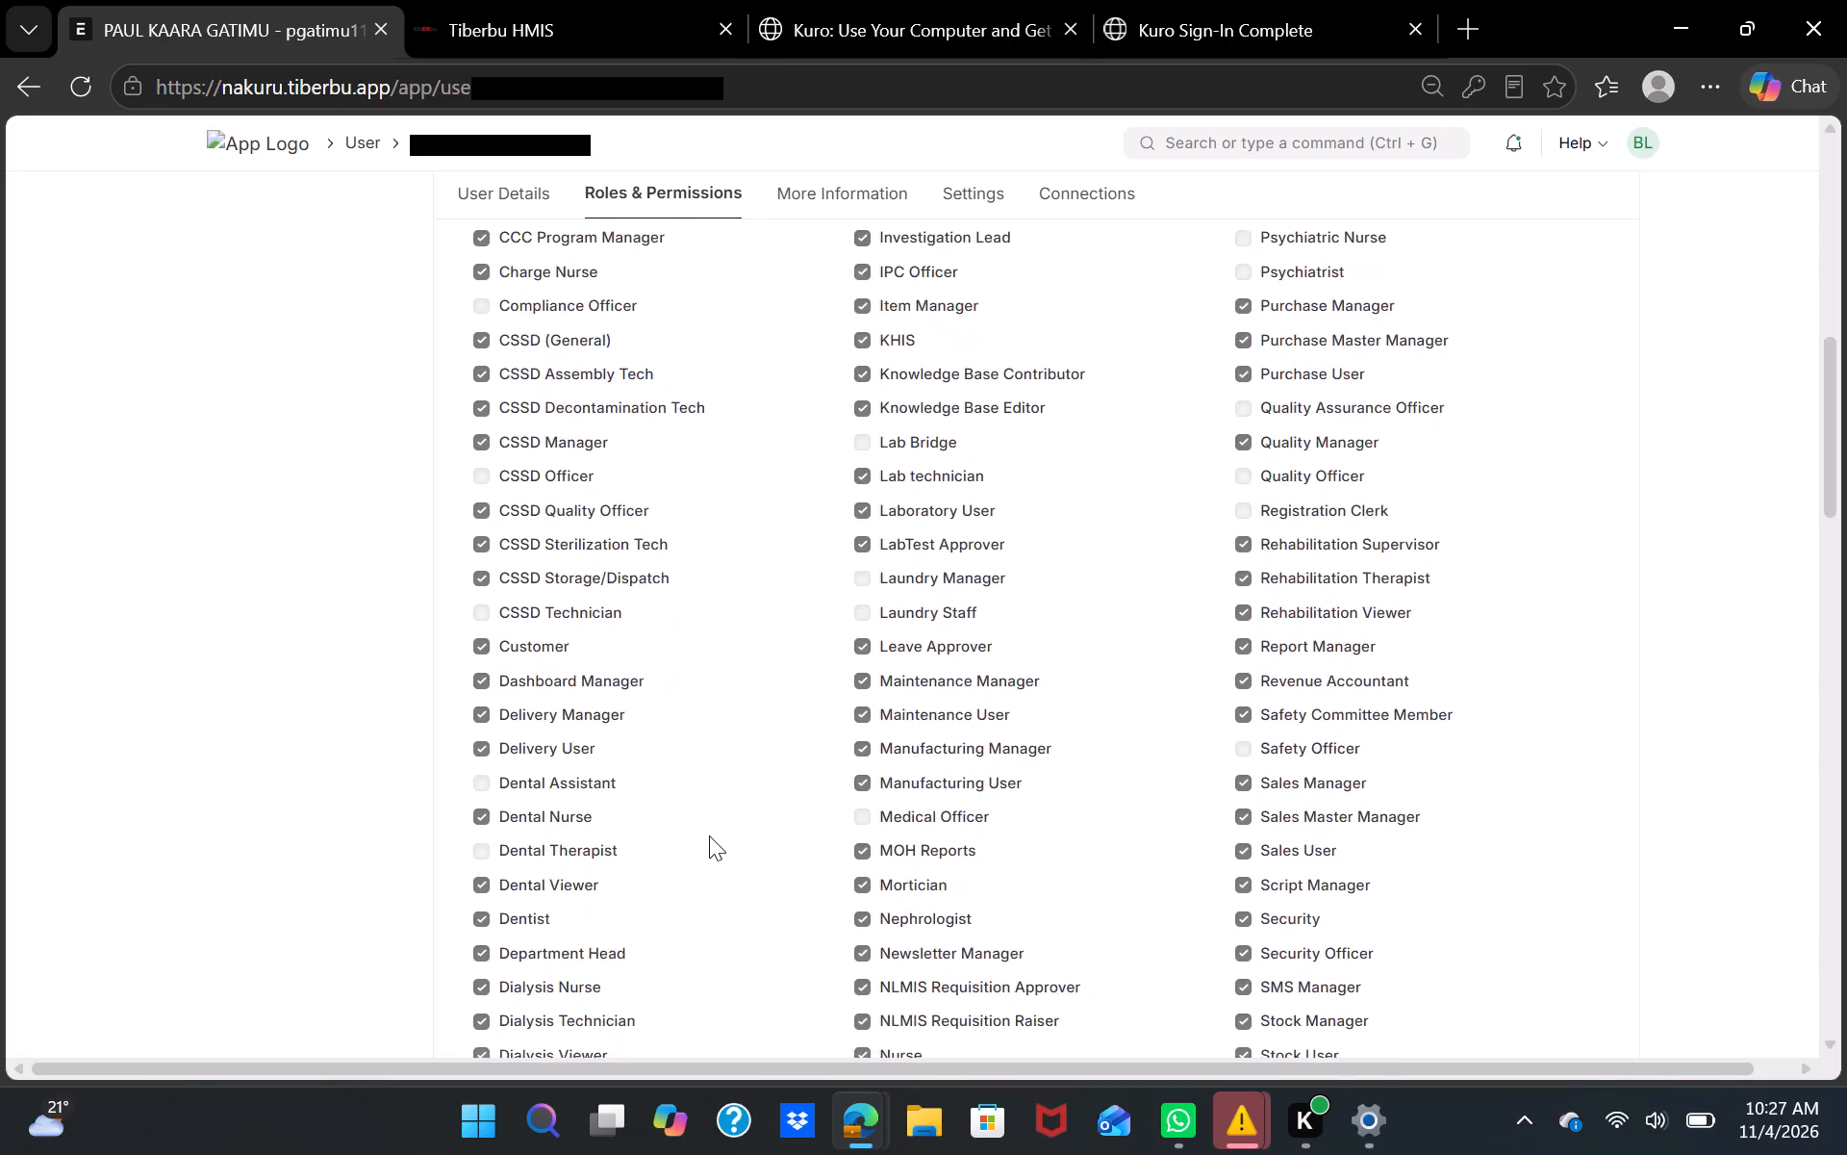
pyautogui.scroll(-1, 709, 835)
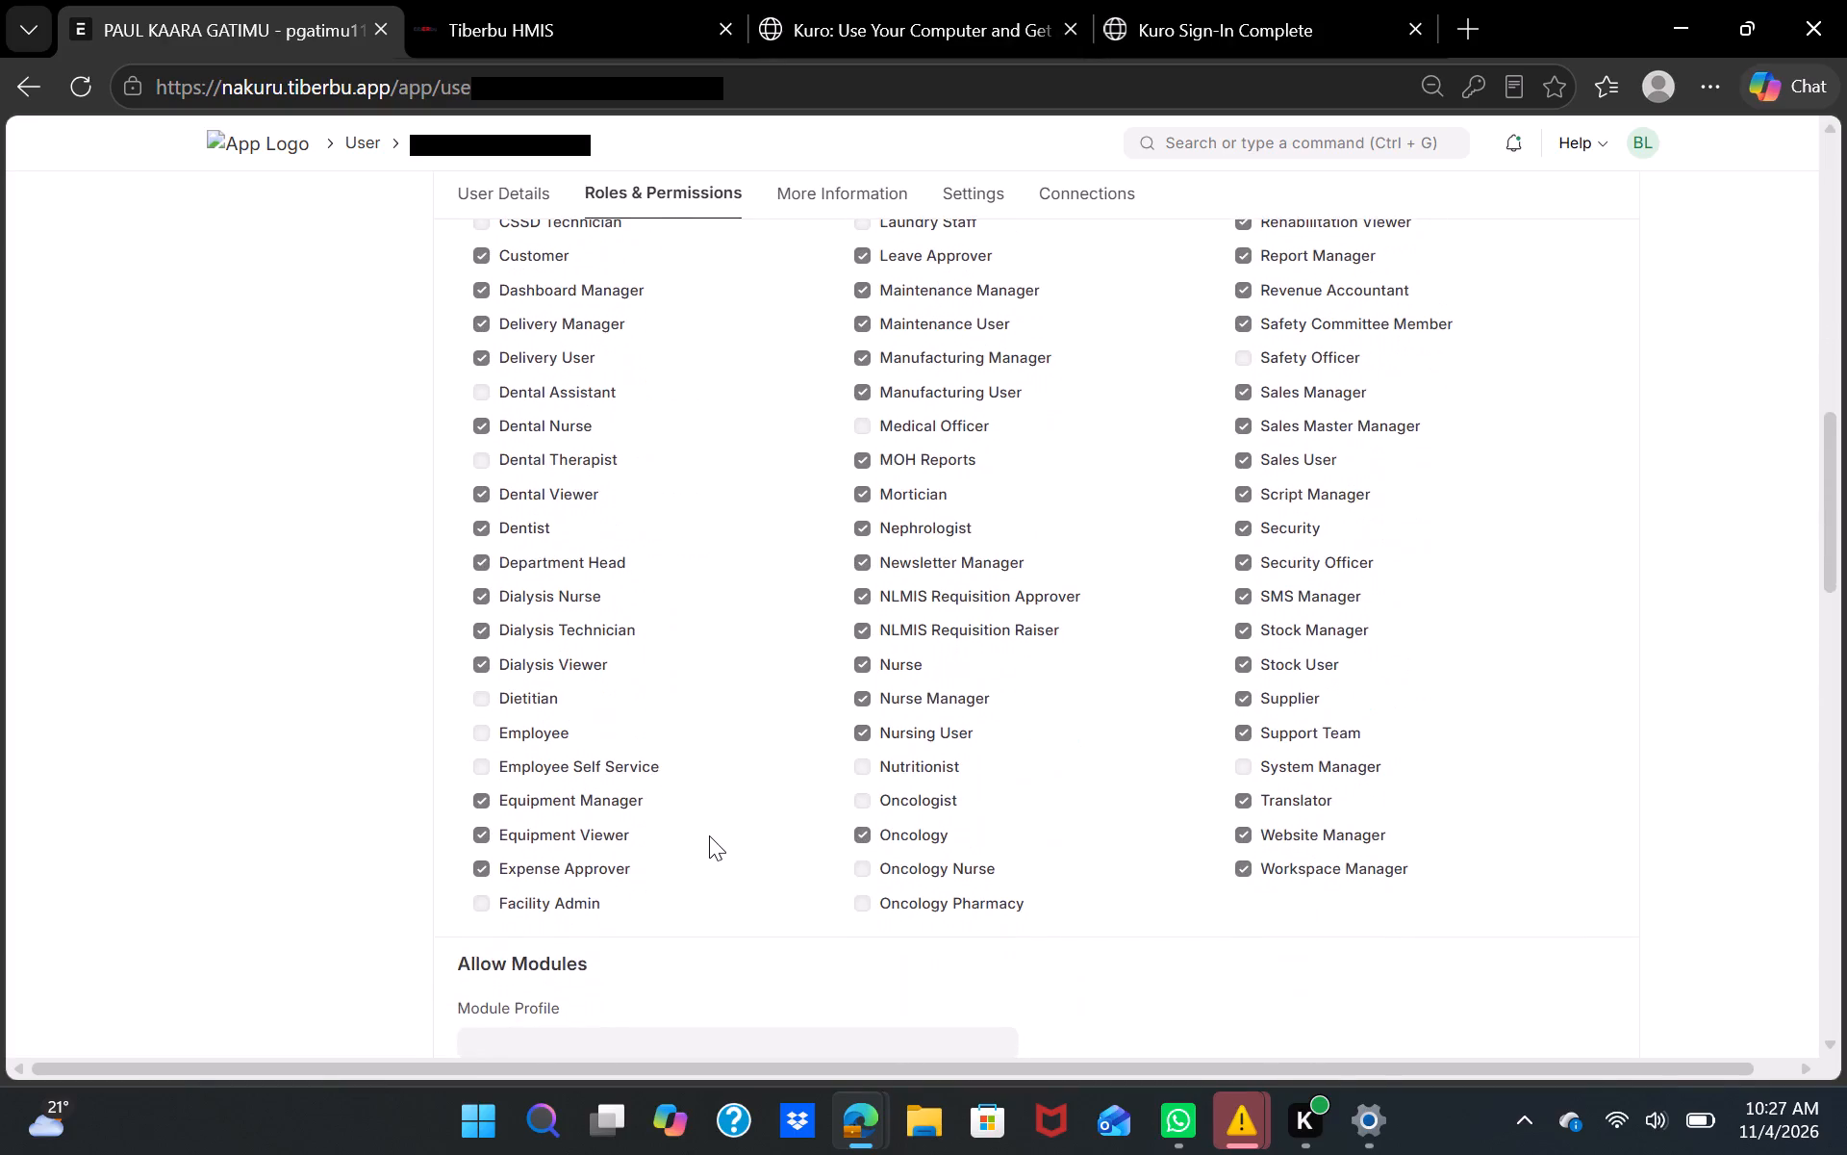
pyautogui.scroll(1, 1060, 772)
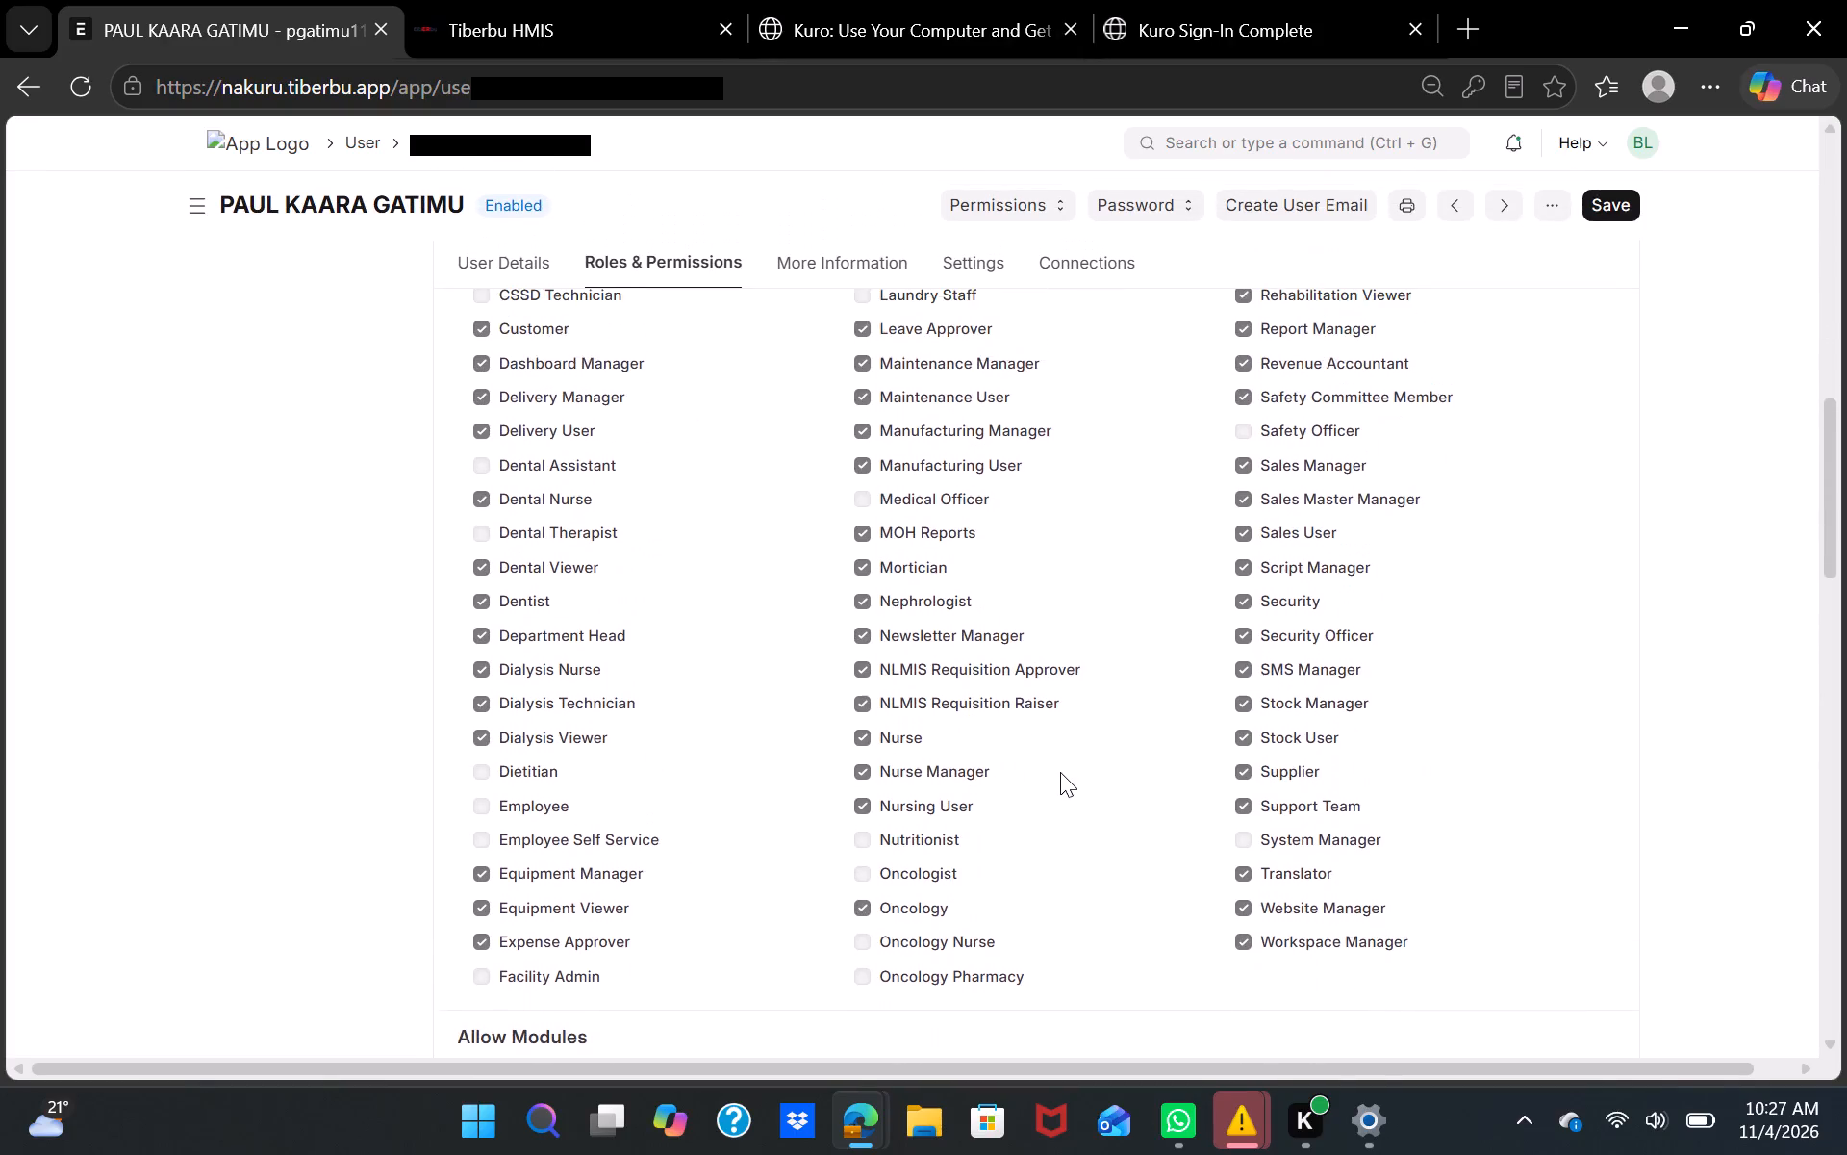
pyautogui.scroll(1, 1060, 772)
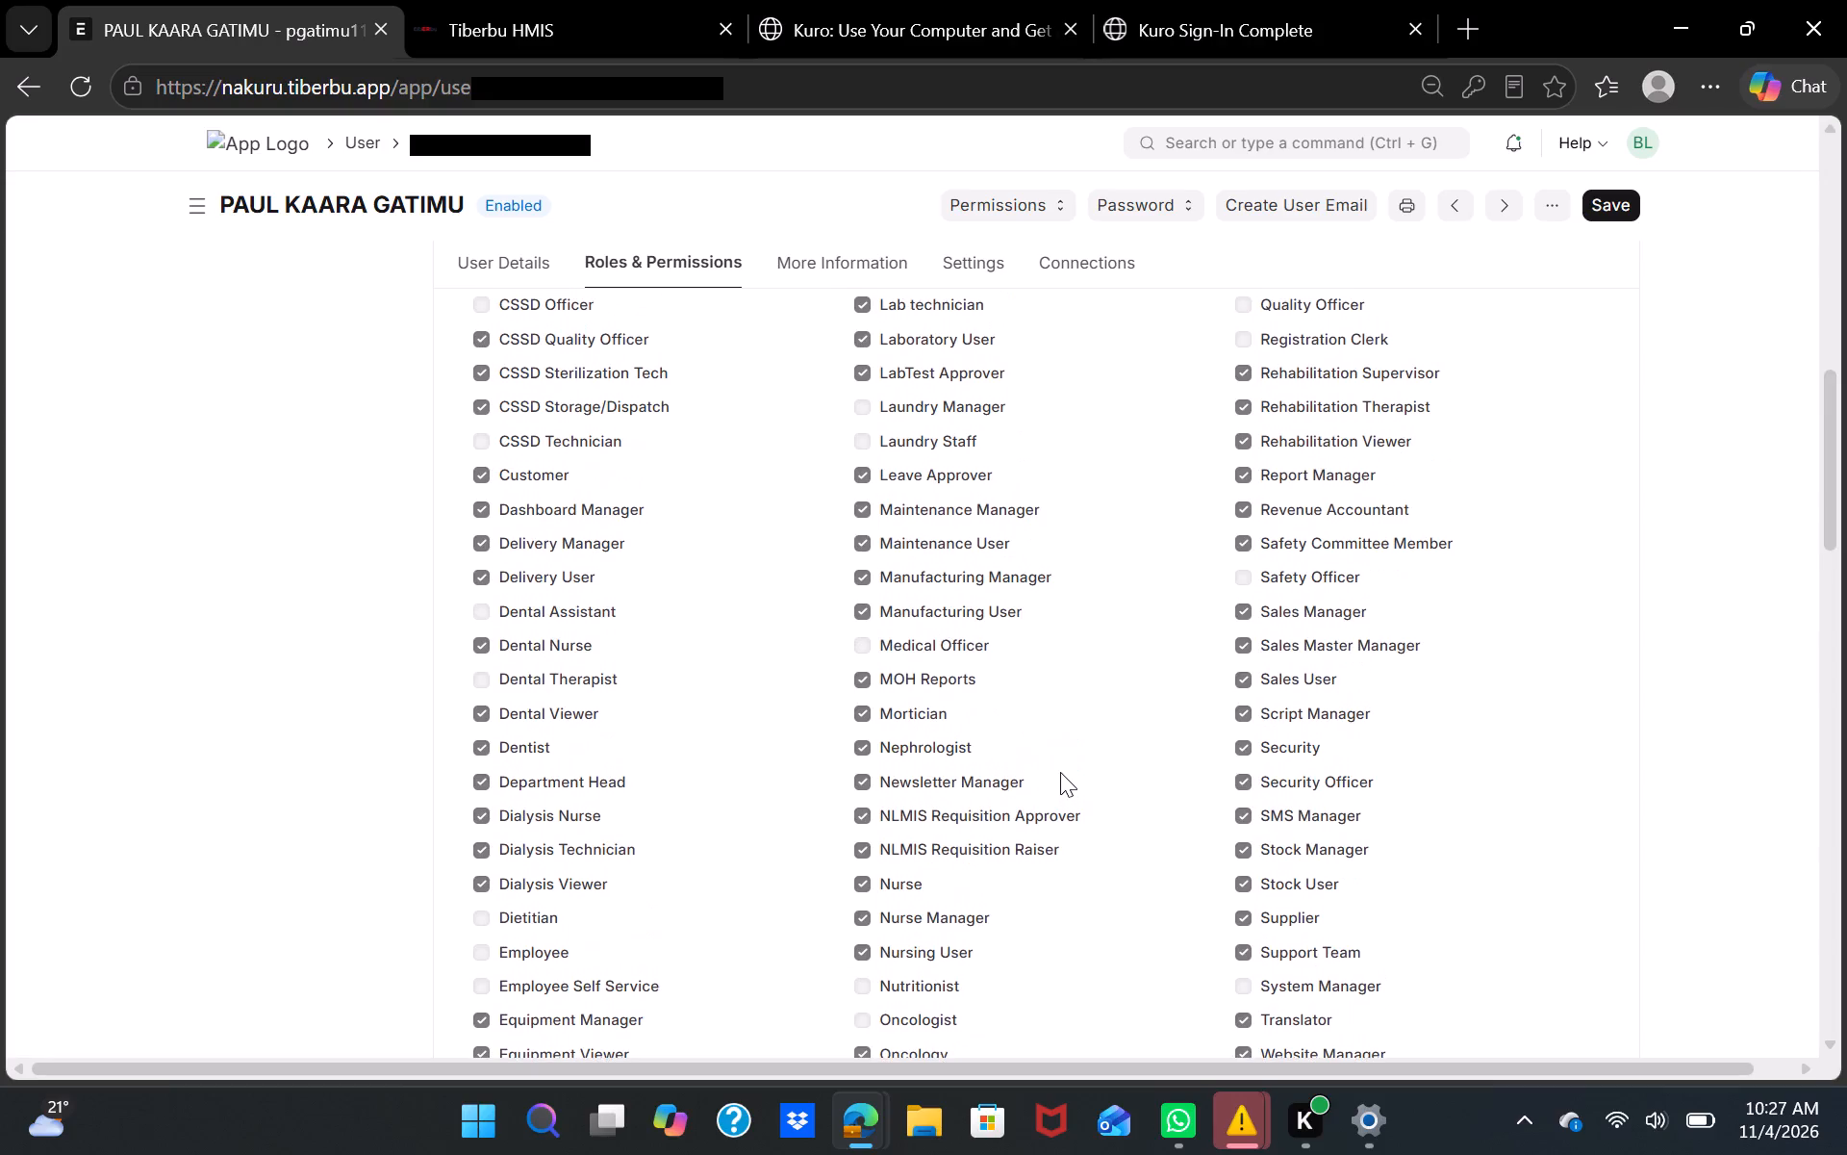
pyautogui.scroll(1, 1060, 772)
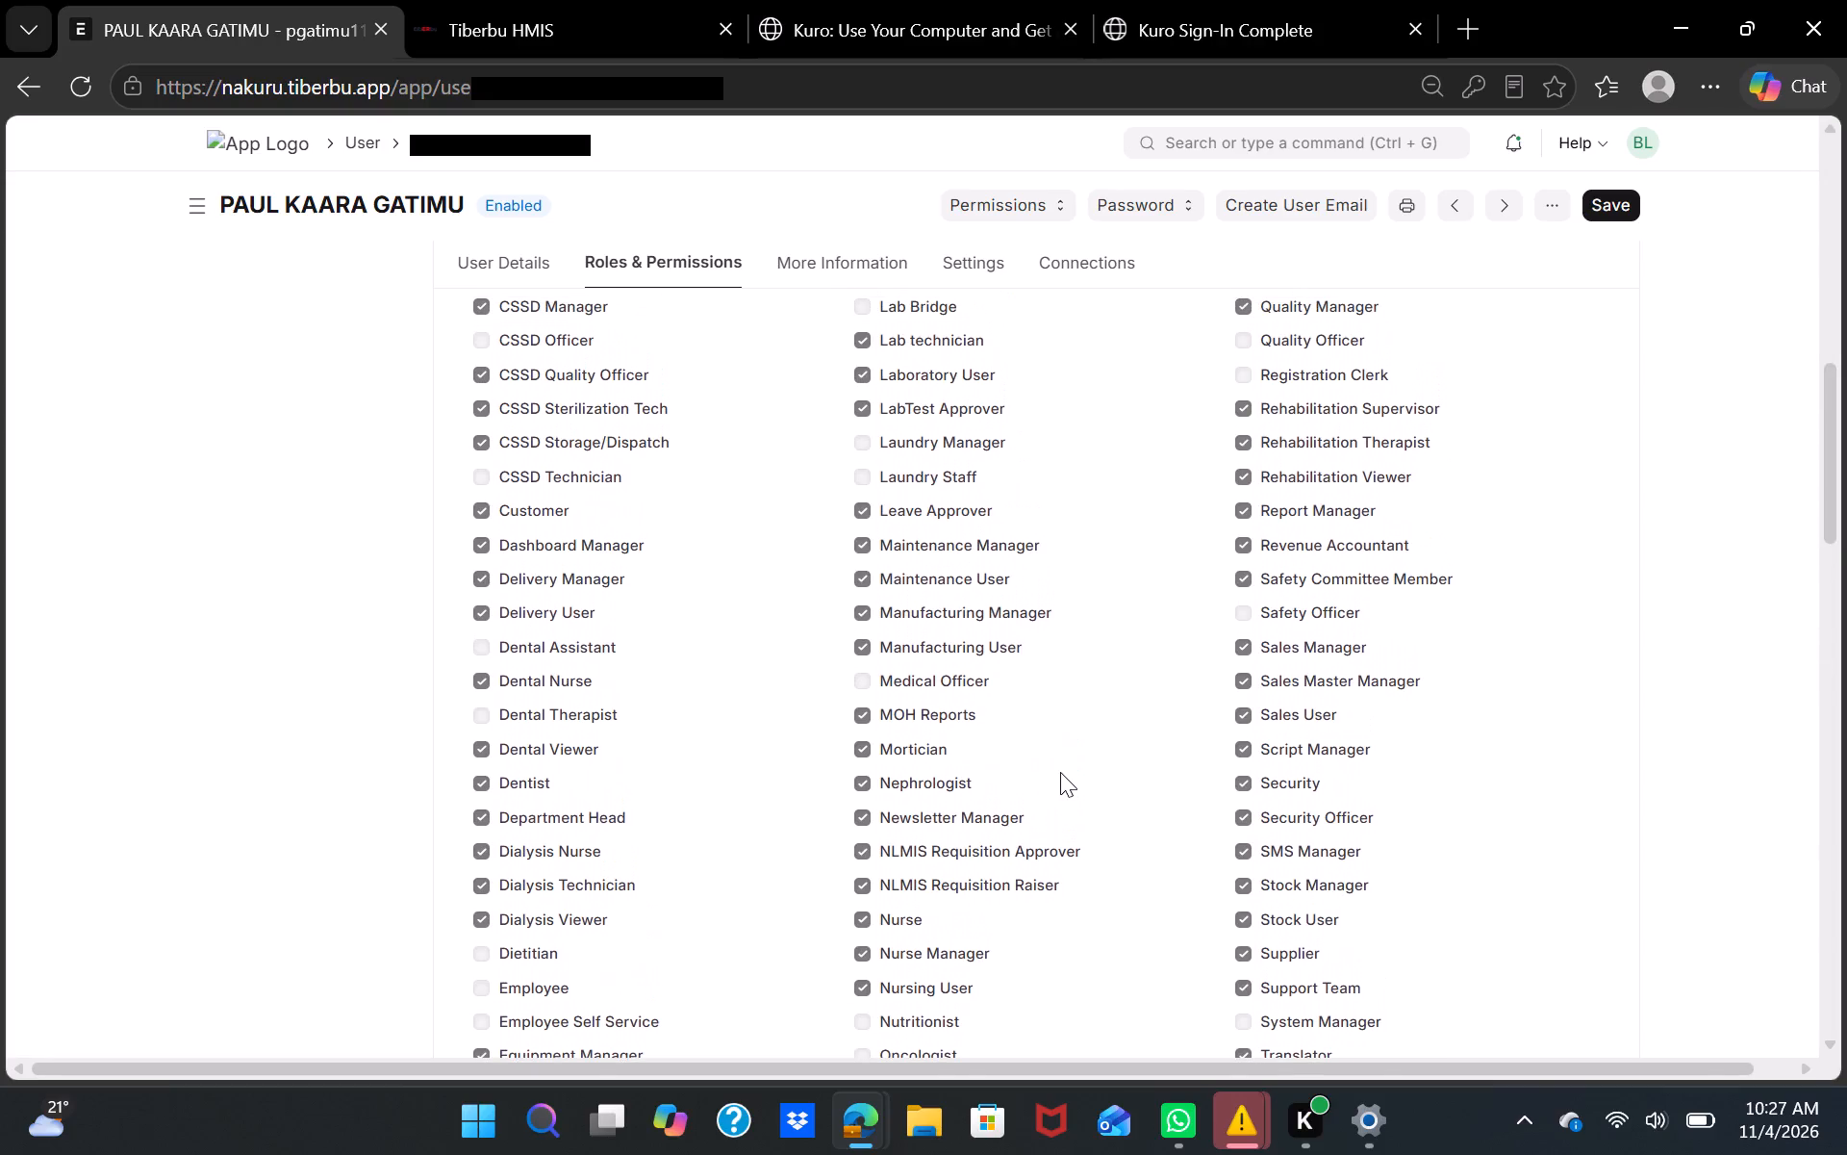
pyautogui.scroll(6, 1060, 772)
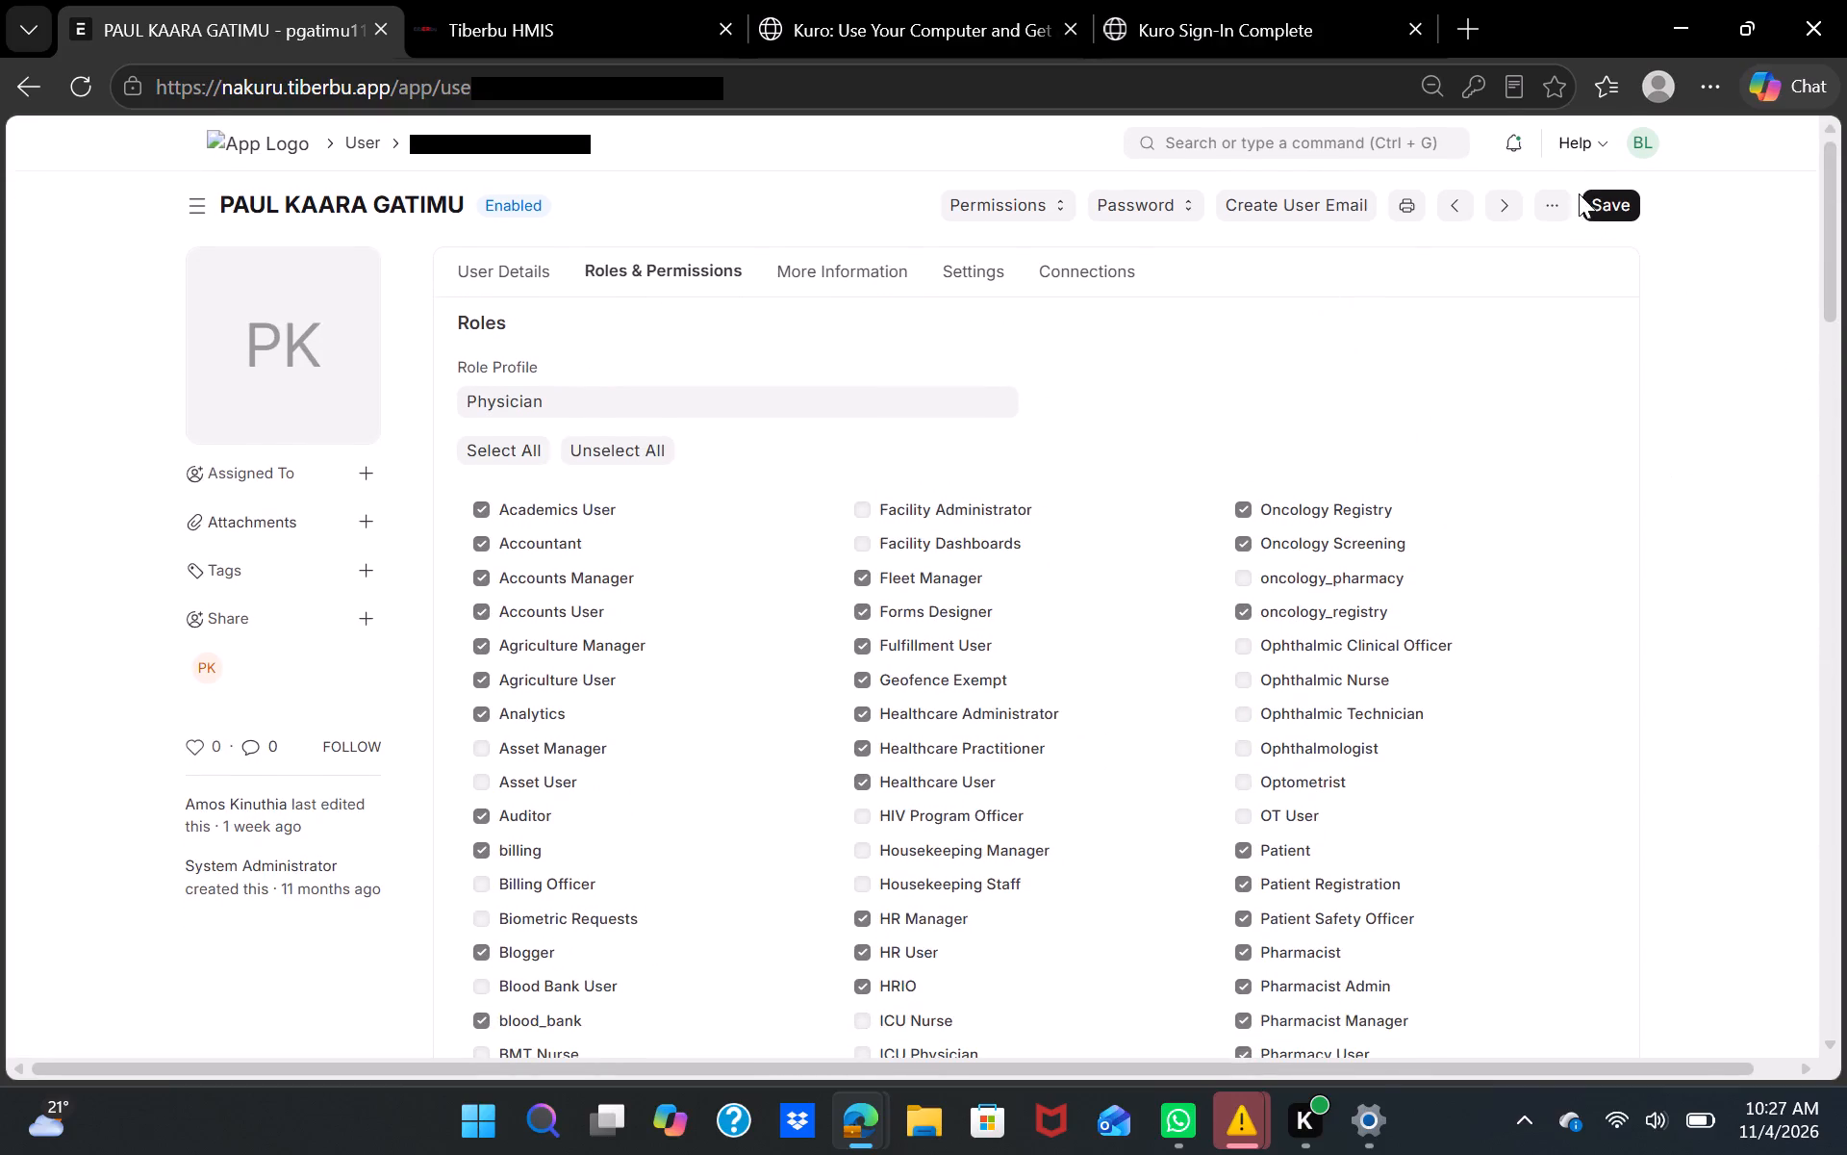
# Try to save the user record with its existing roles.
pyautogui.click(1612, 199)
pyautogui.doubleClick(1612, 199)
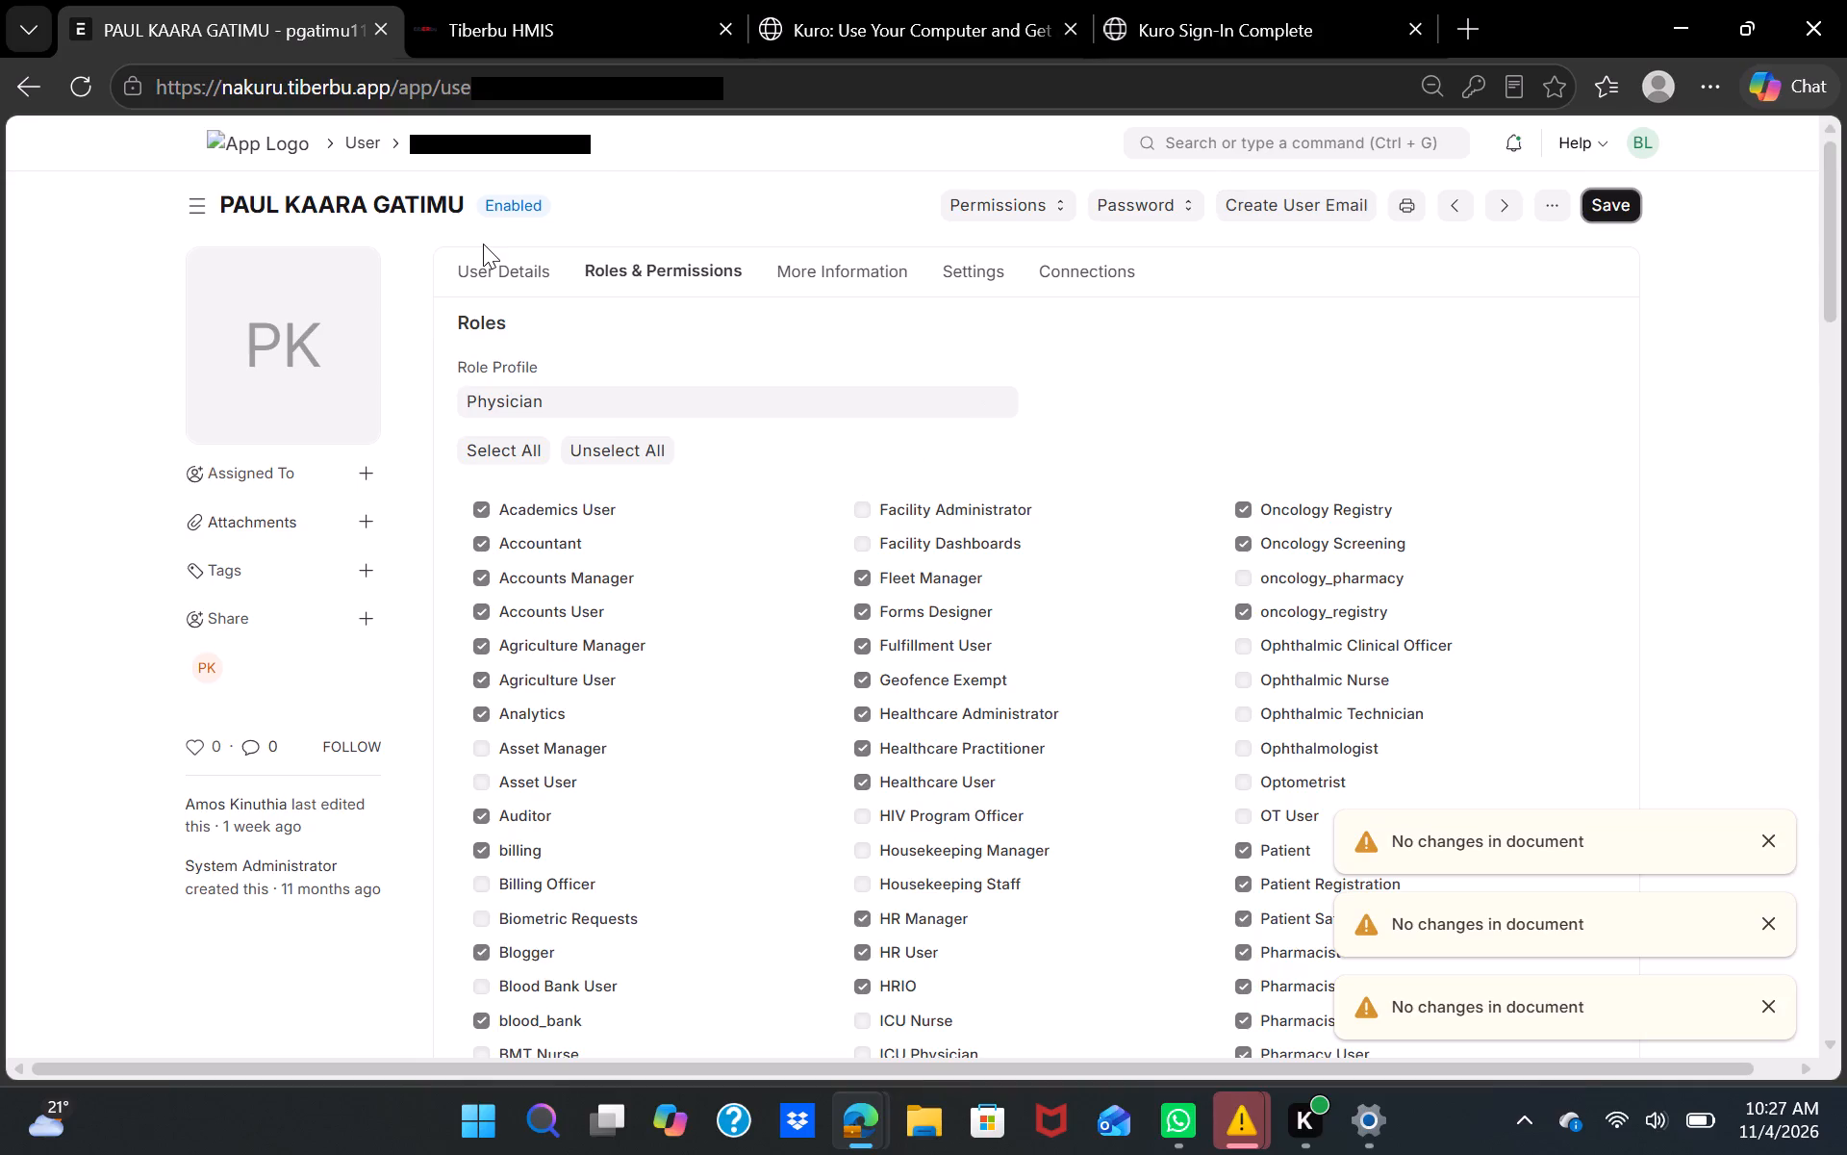
# Switch to the Tiberbu HMIS site, return to its main menu and open the facility Dashboard overview.
pyautogui.click(511, 18)
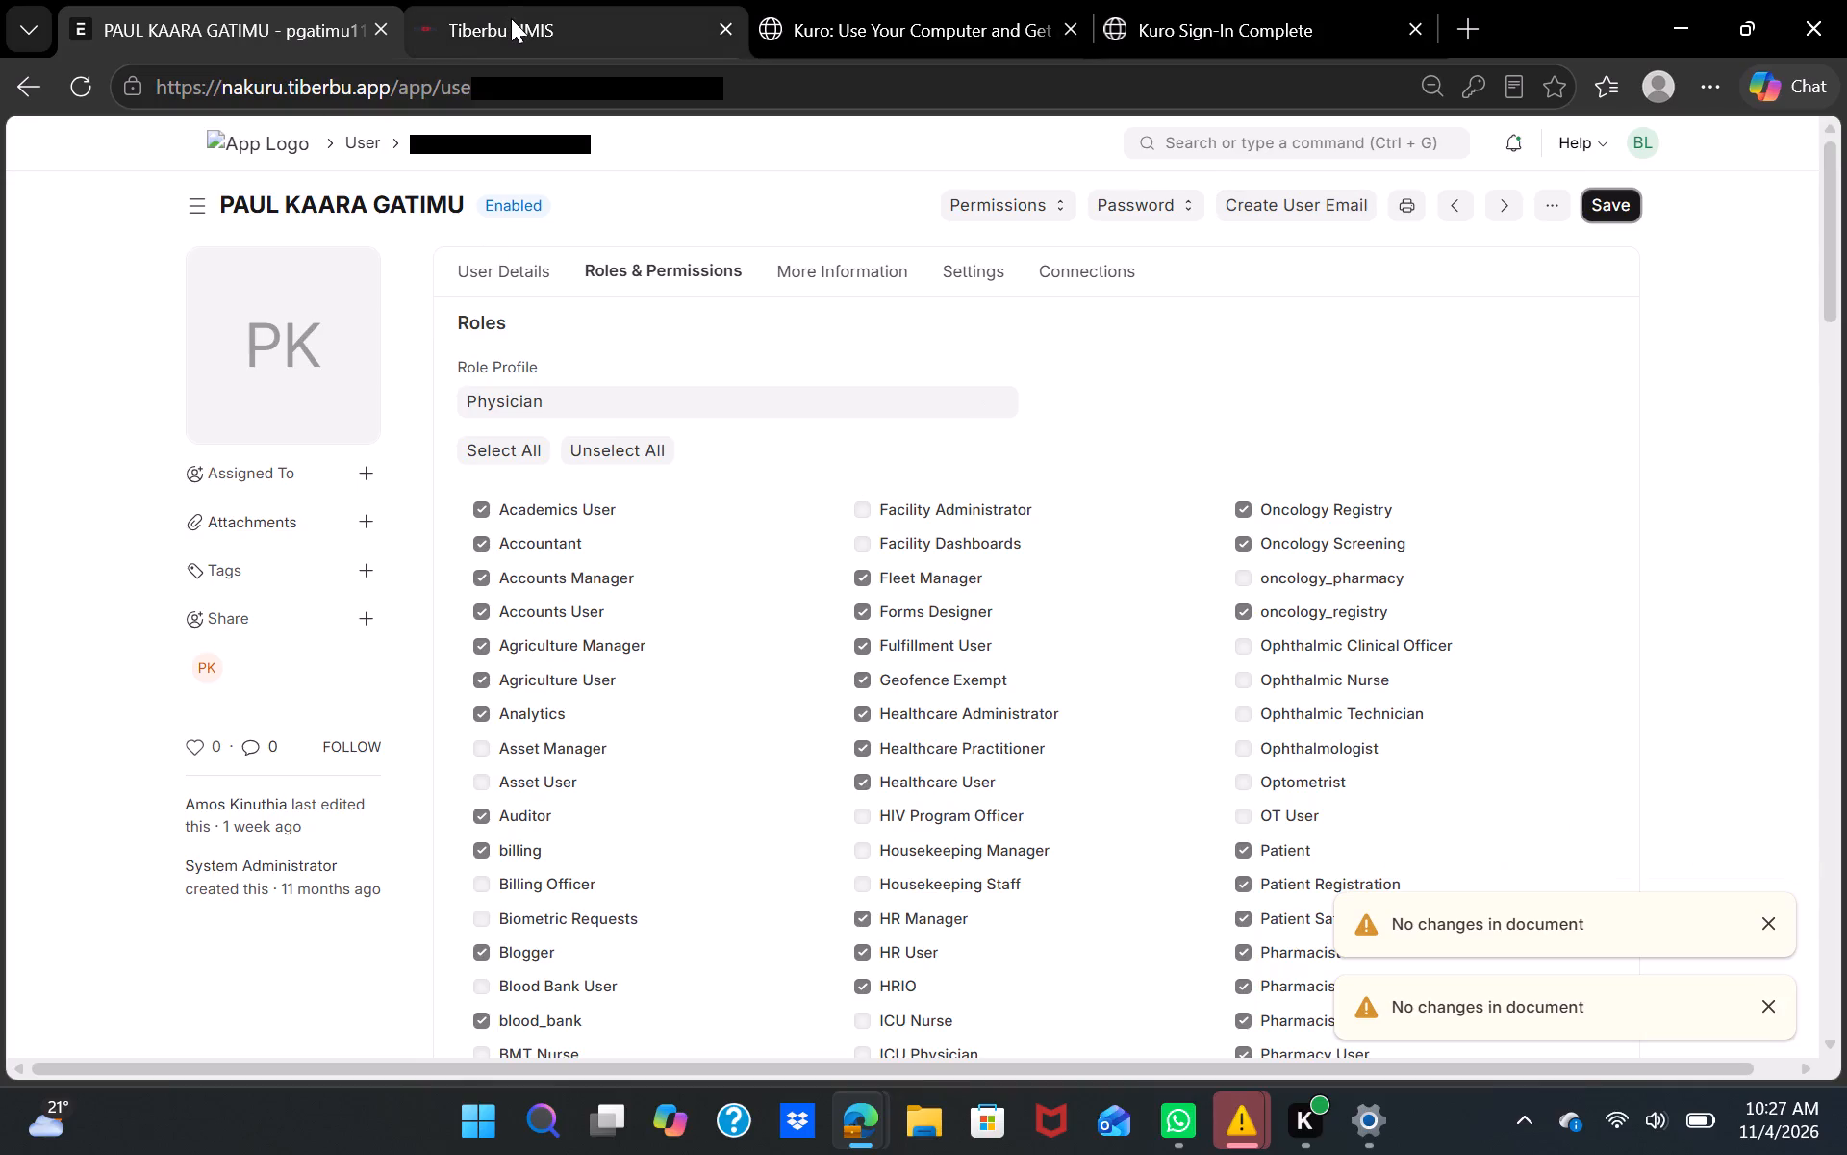
pyautogui.click(60, 233)
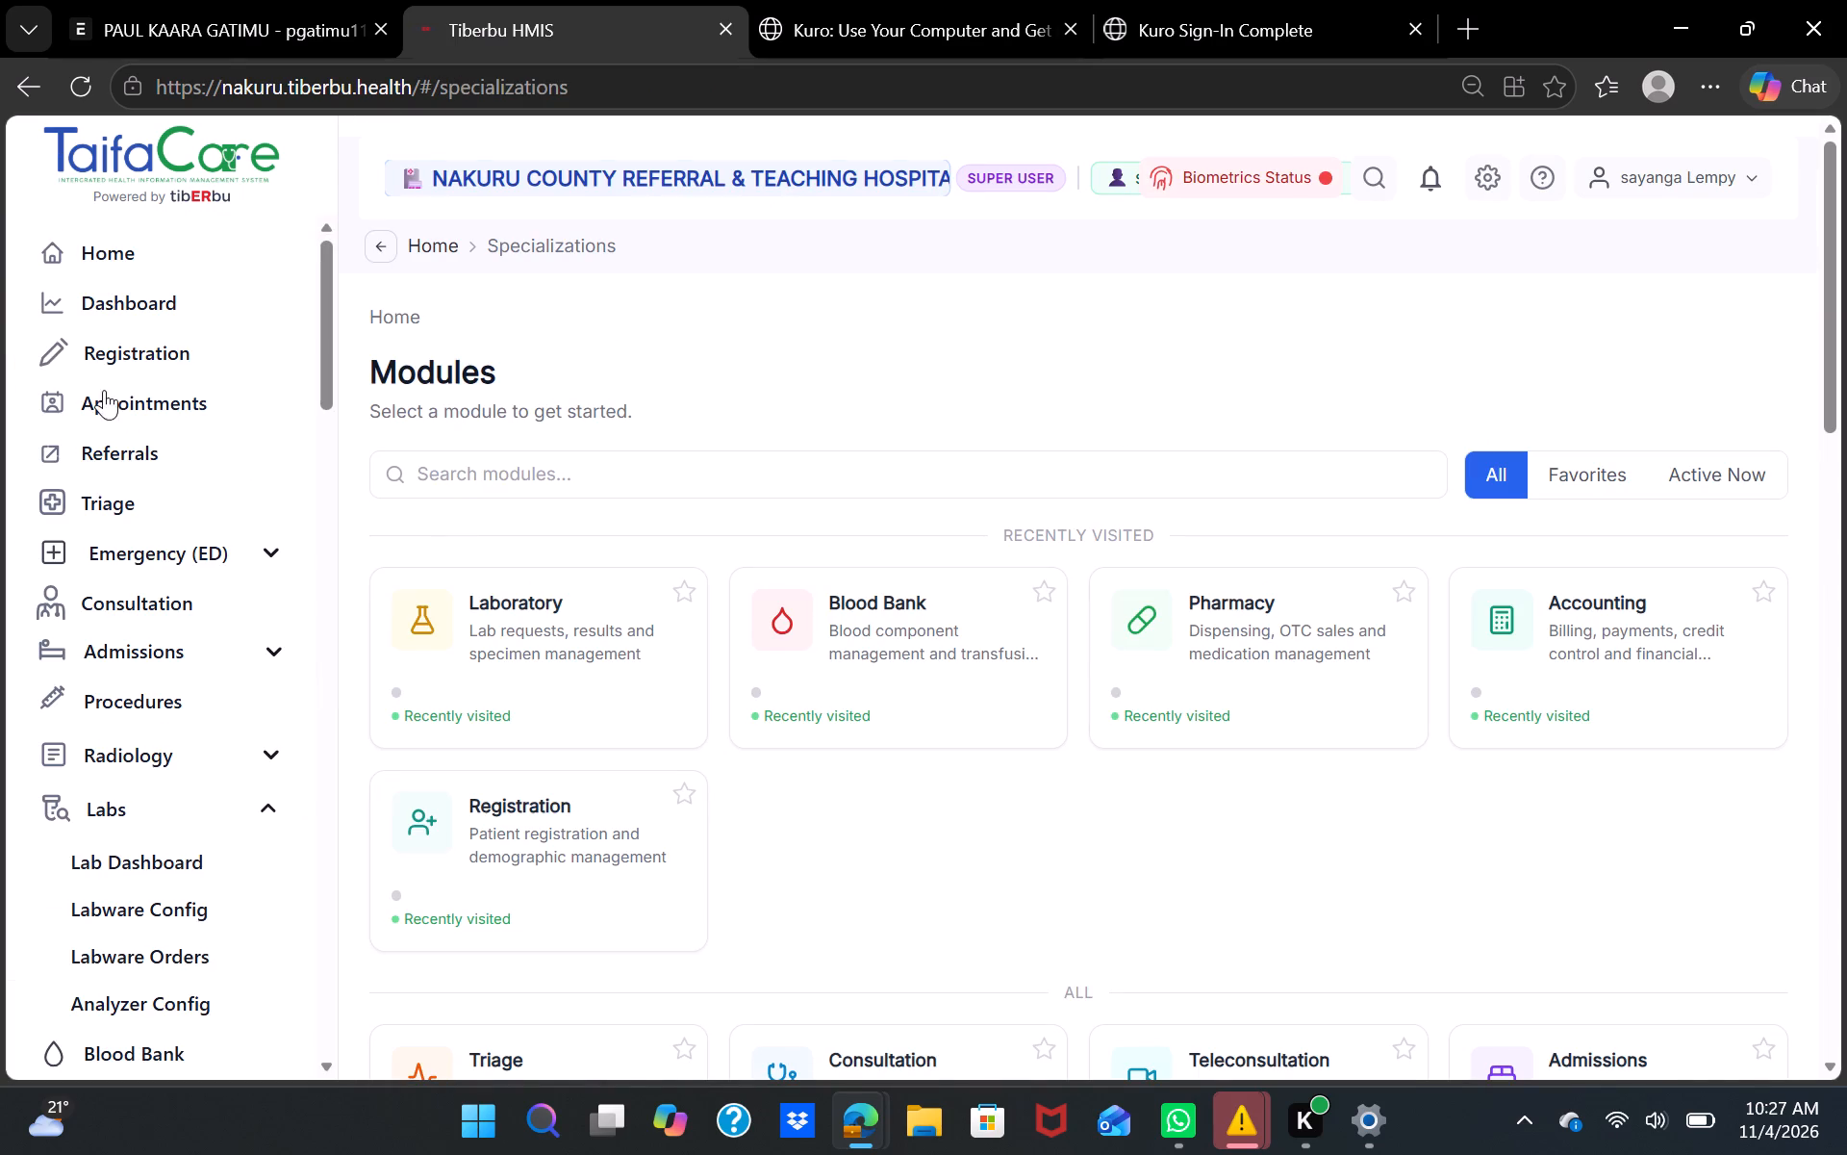
pyautogui.click(148, 304)
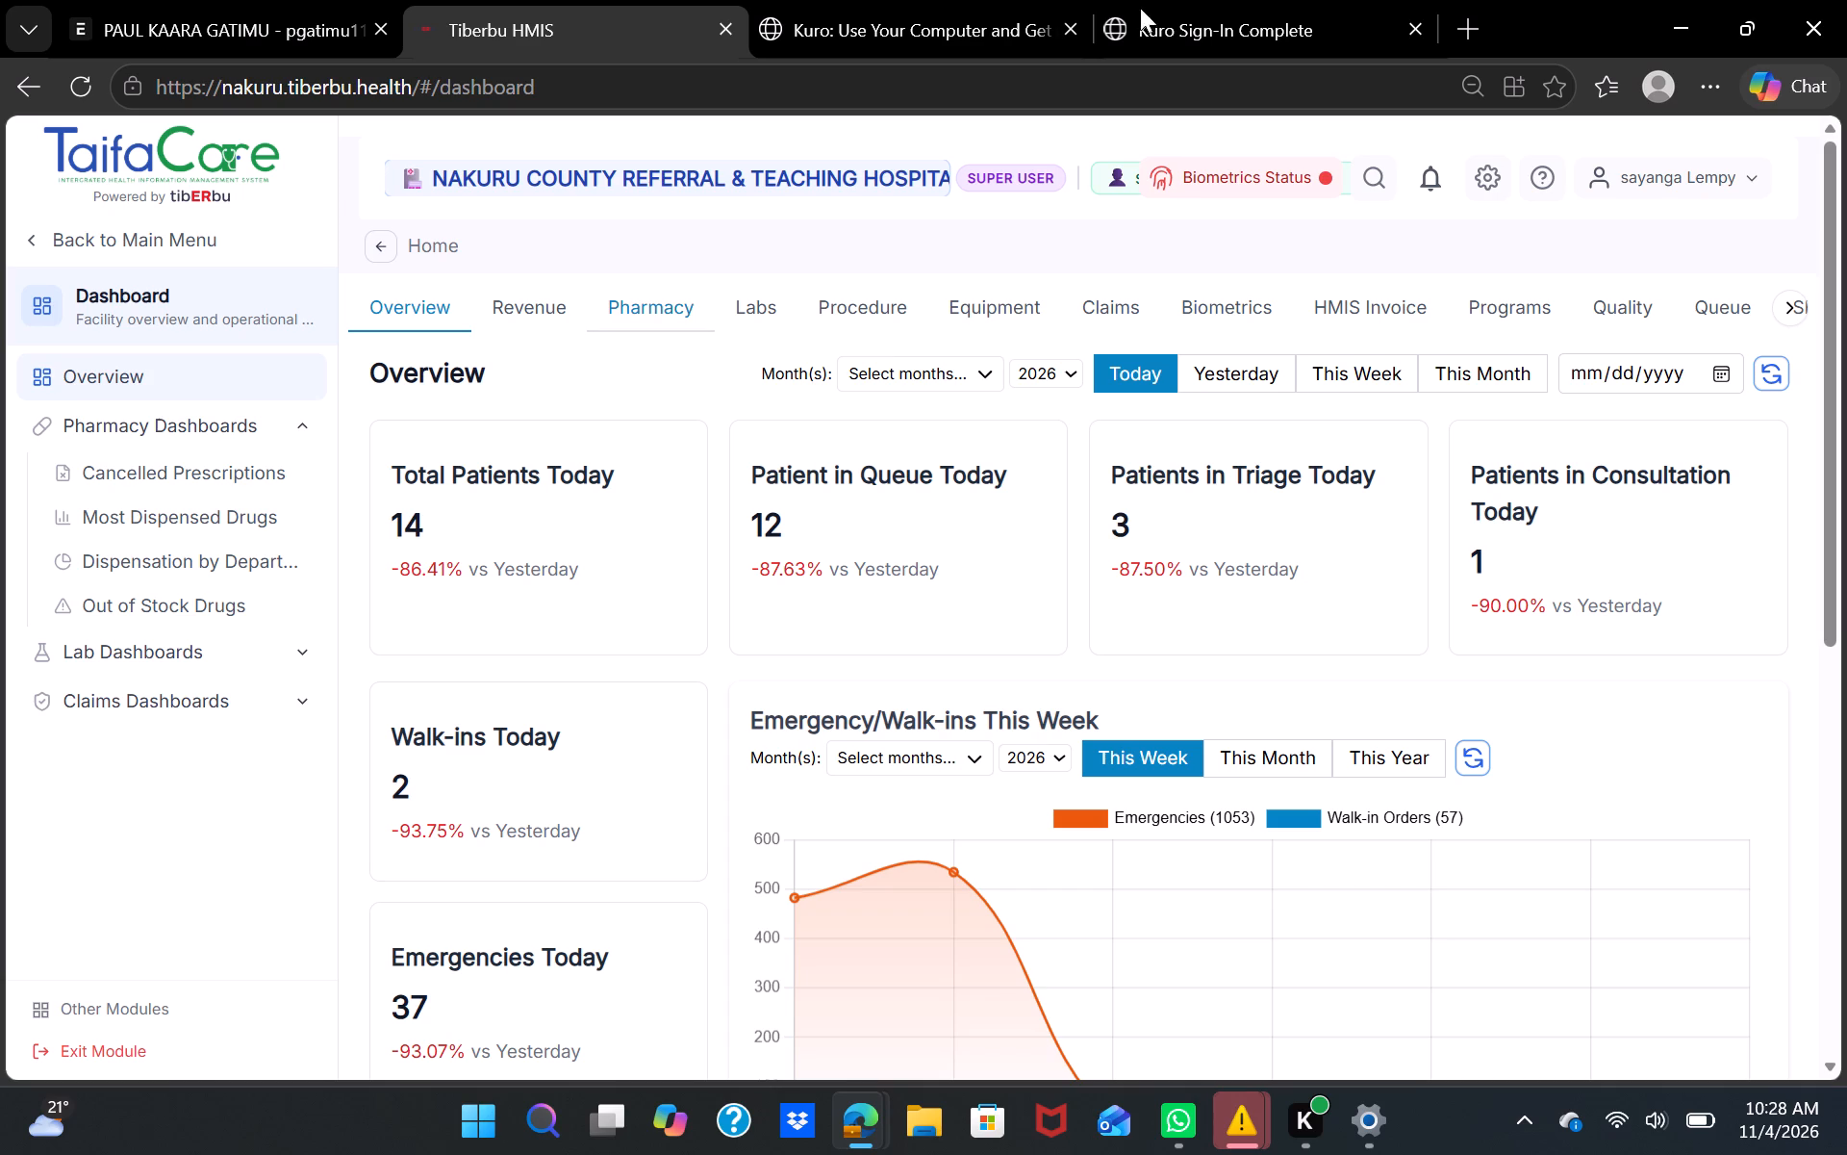
# Back in the user's roles and permissions, replace the role profile with Nurse and save the record.
pyautogui.click(292, 12)
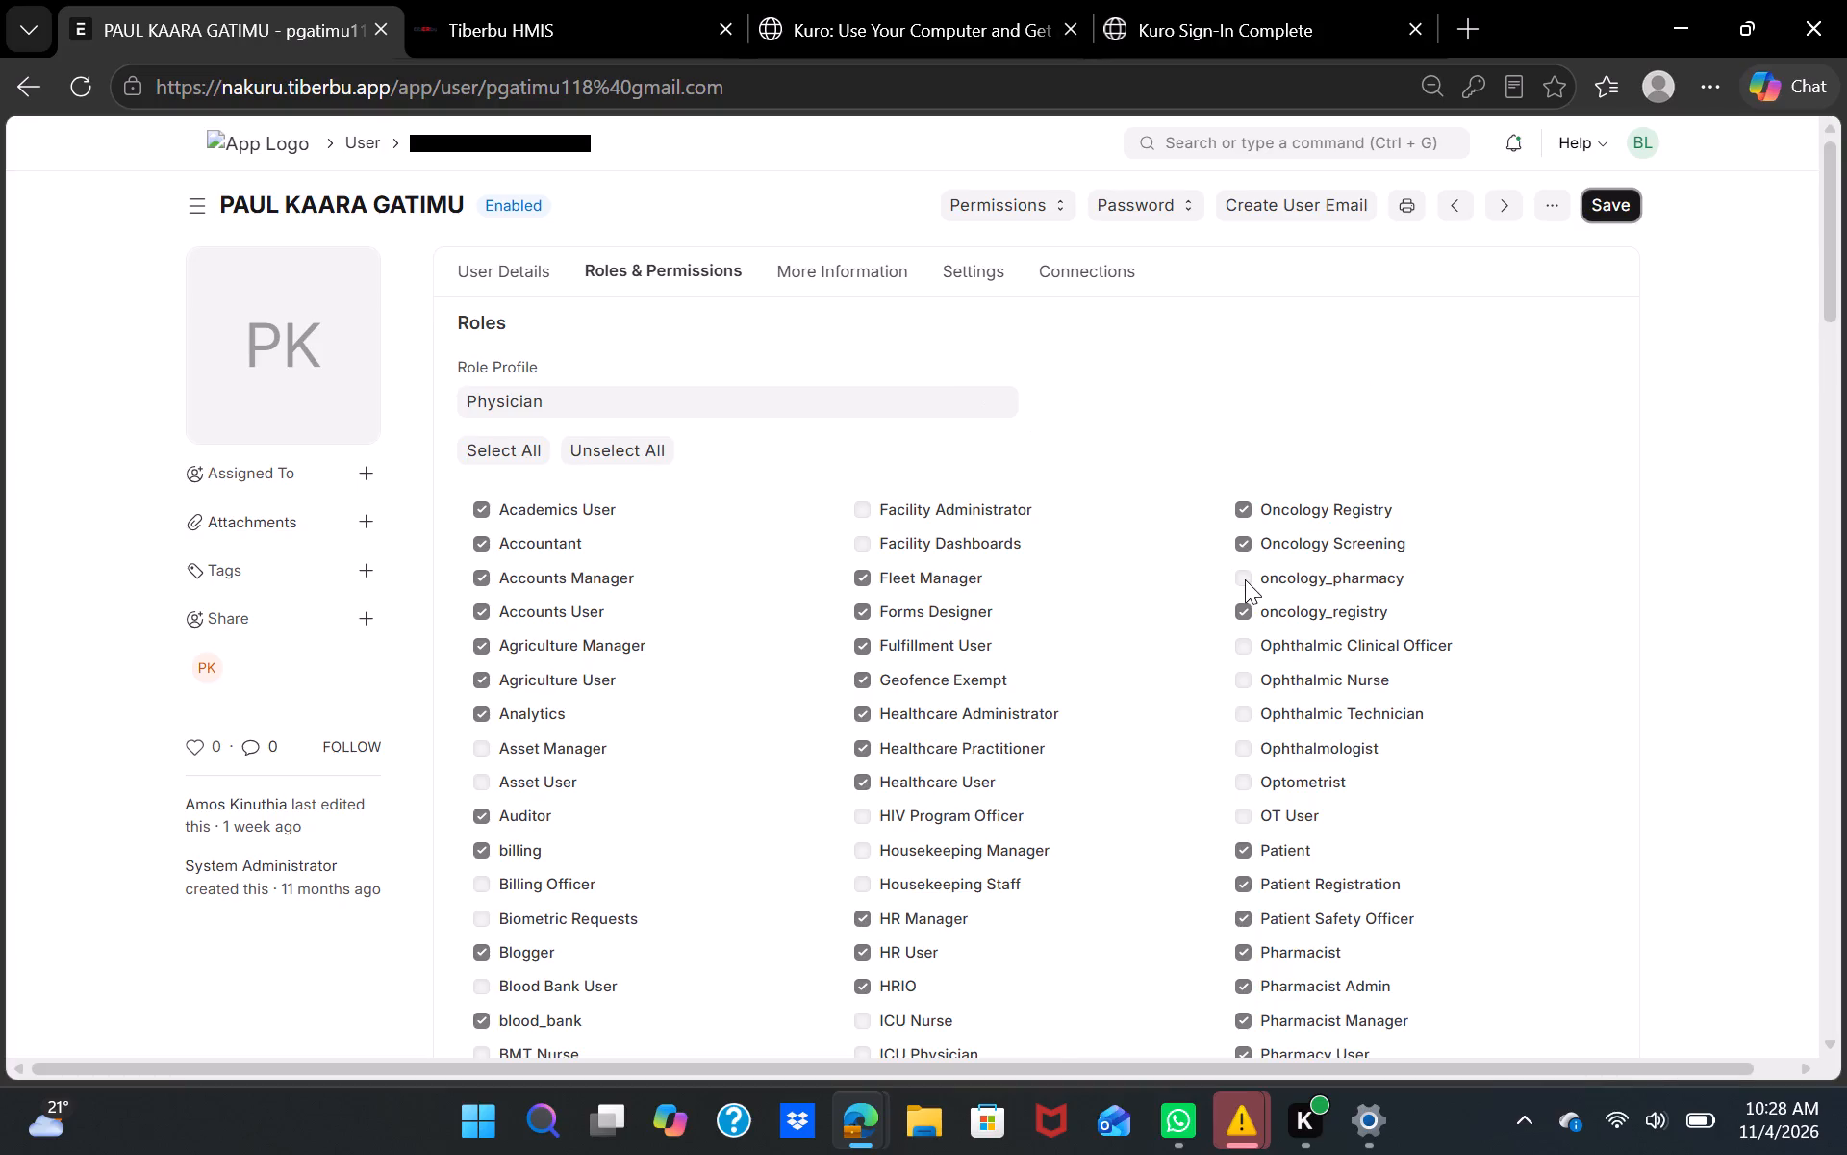
pyautogui.scroll(-1, 1245, 579)
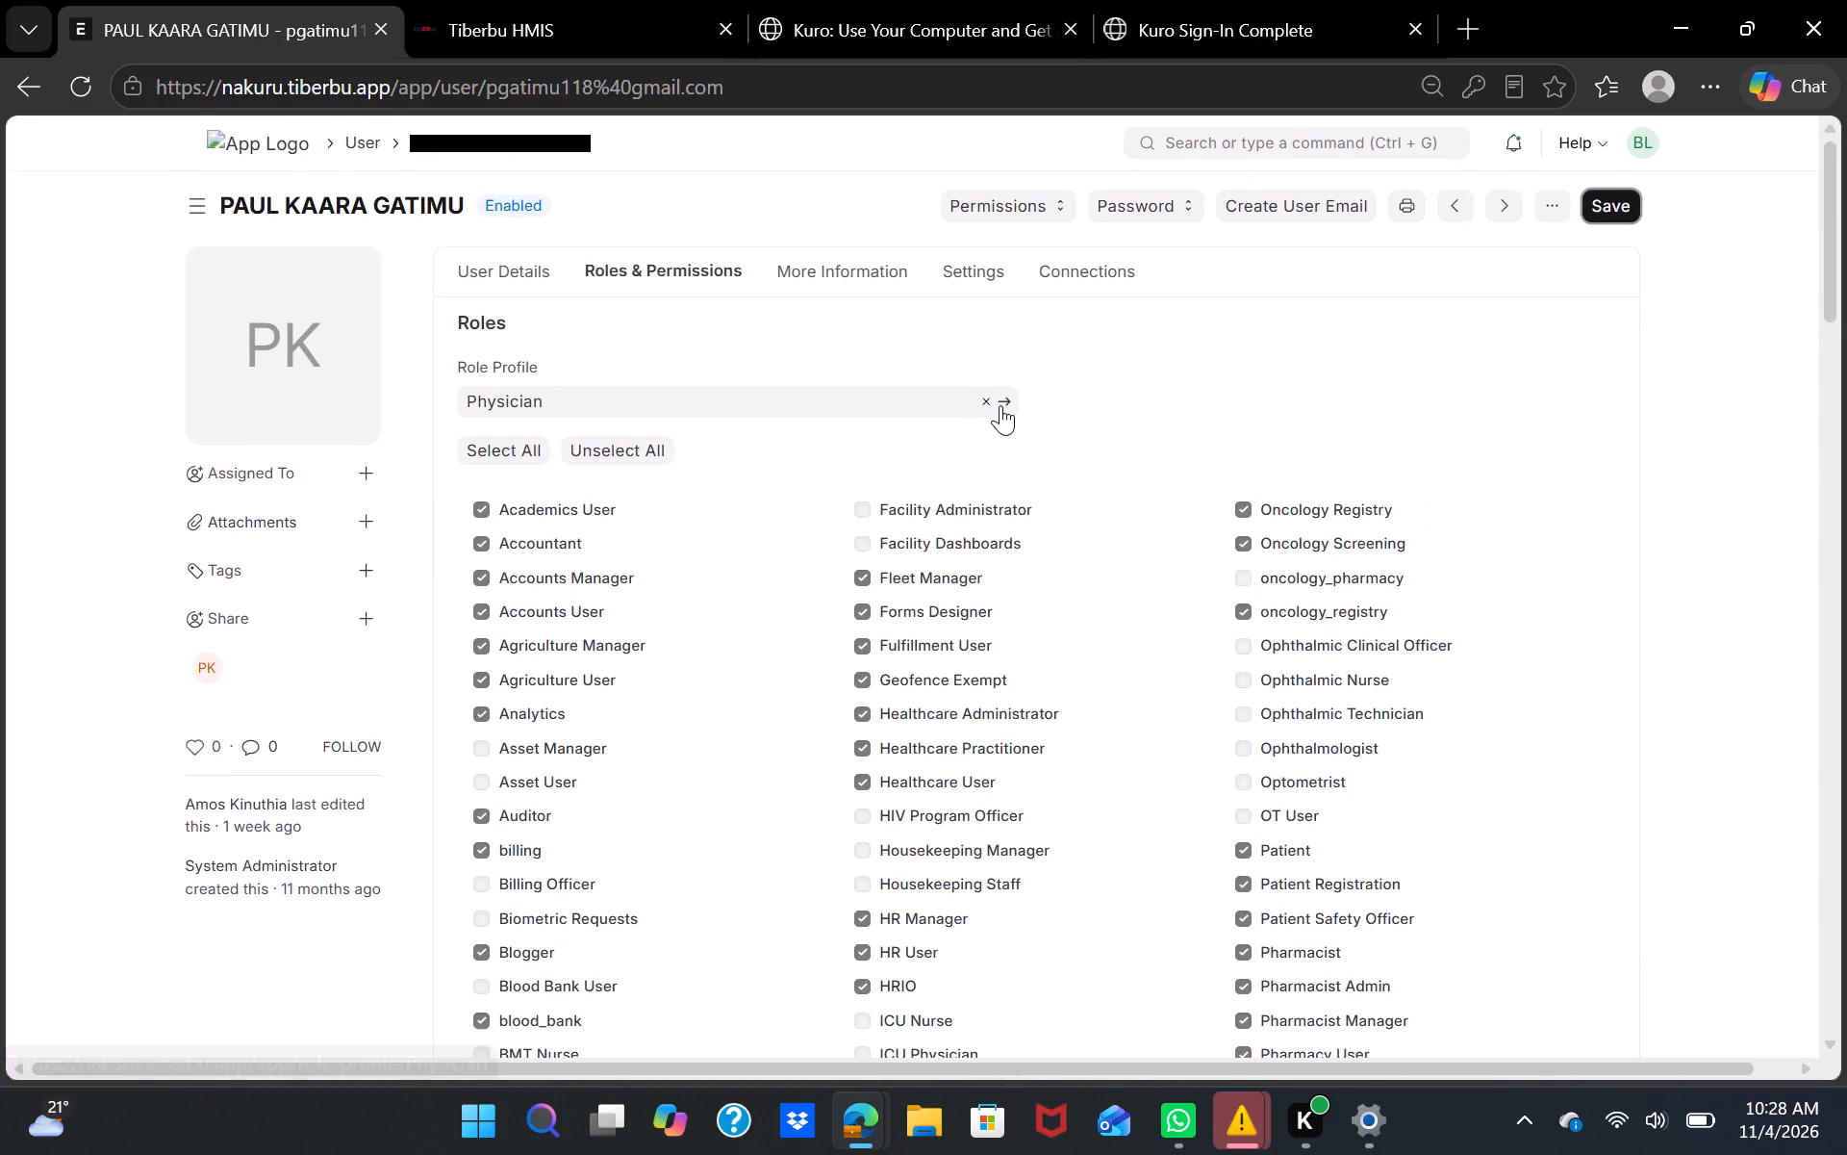
pyautogui.click(986, 400)
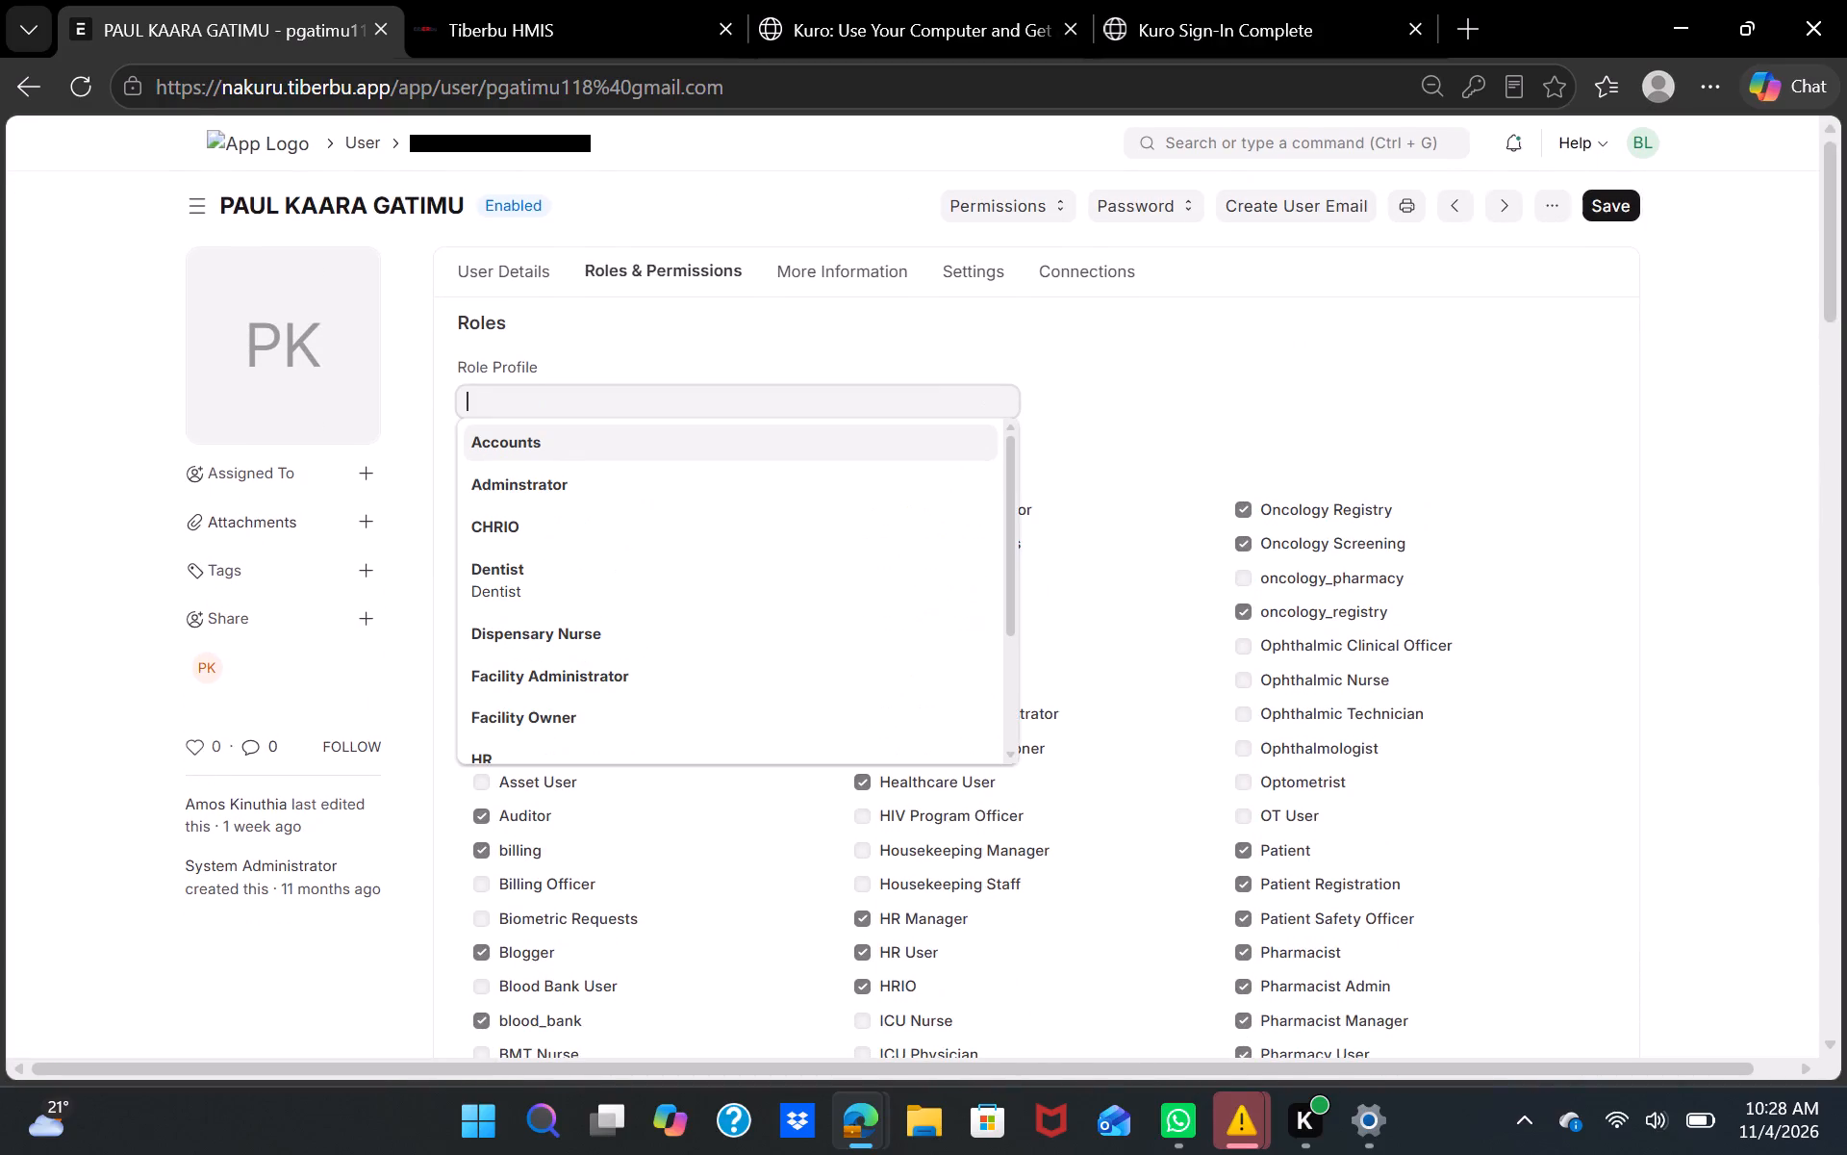
pyautogui.write('nurse')
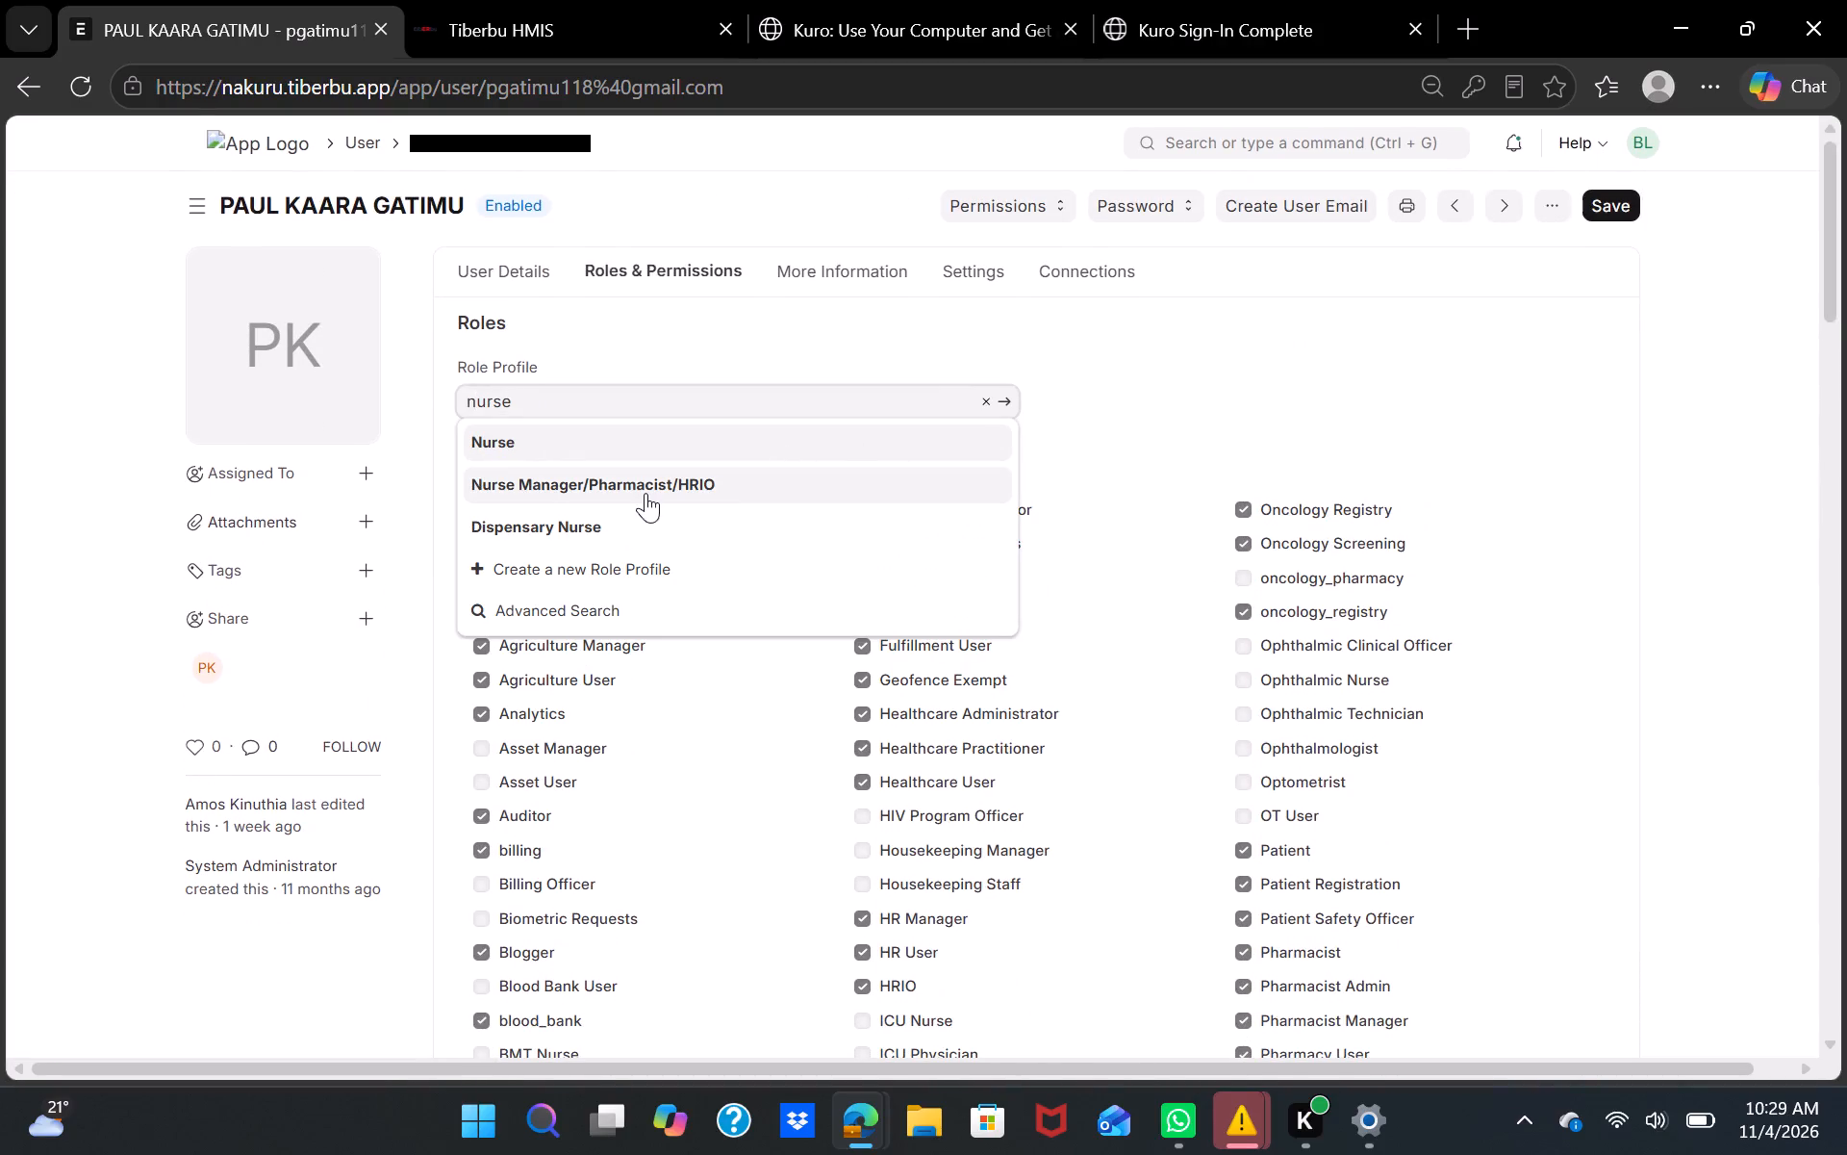
pyautogui.click(504, 444)
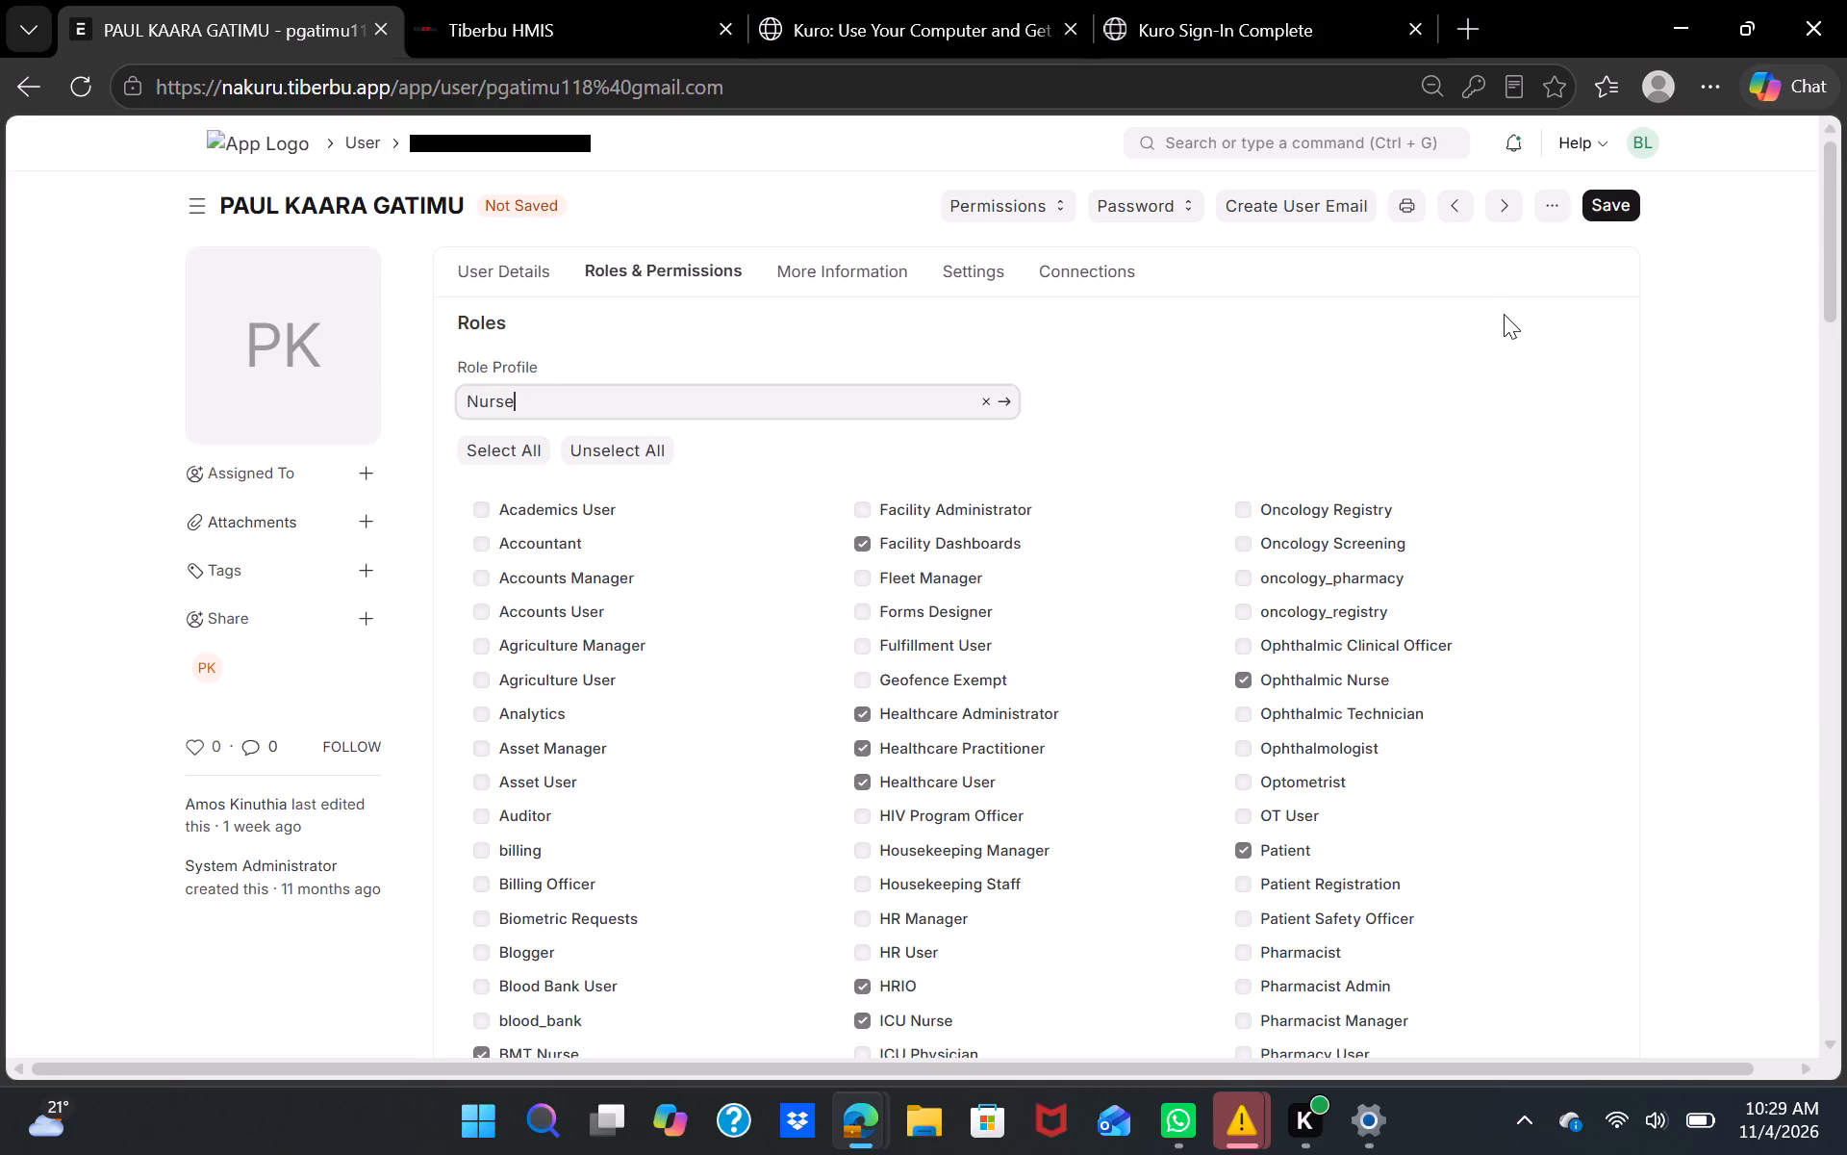
pyautogui.click(1611, 200)
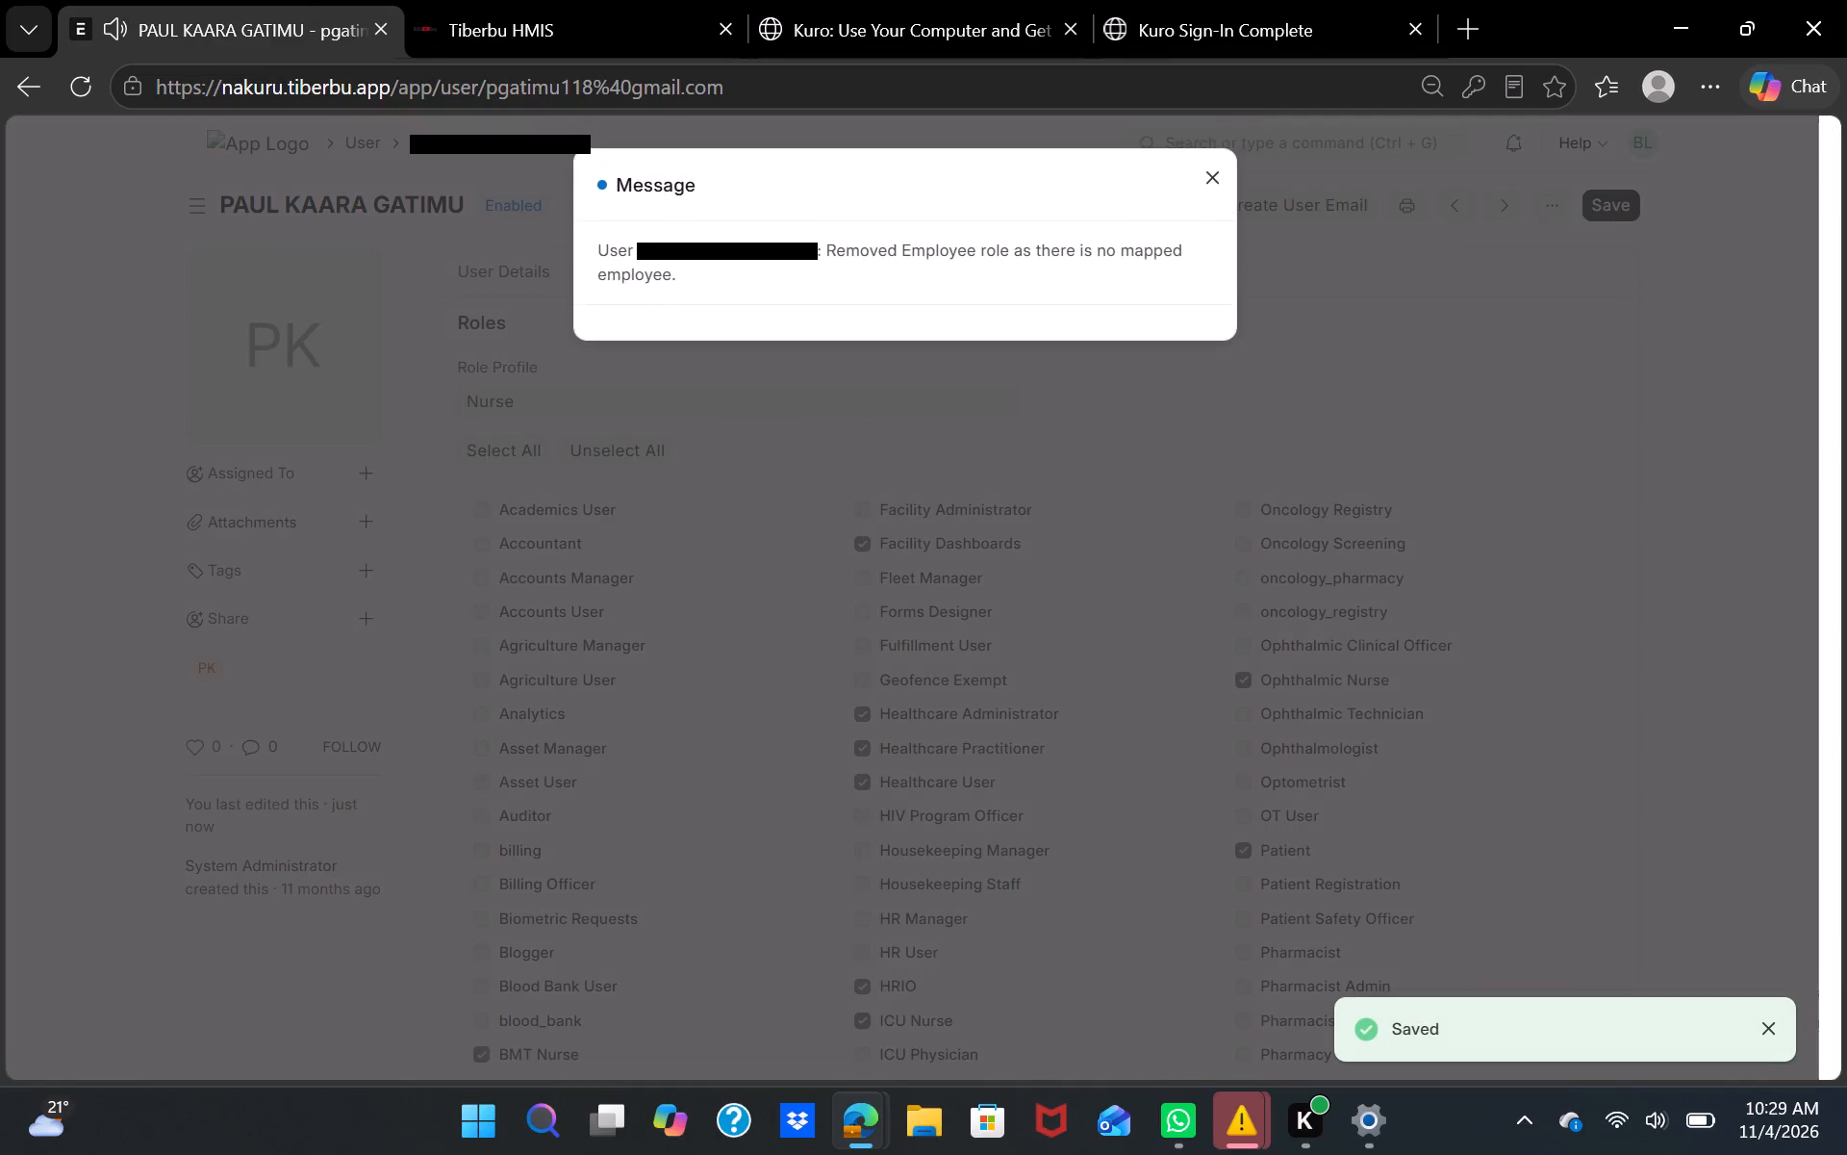
pyautogui.click(1214, 166)
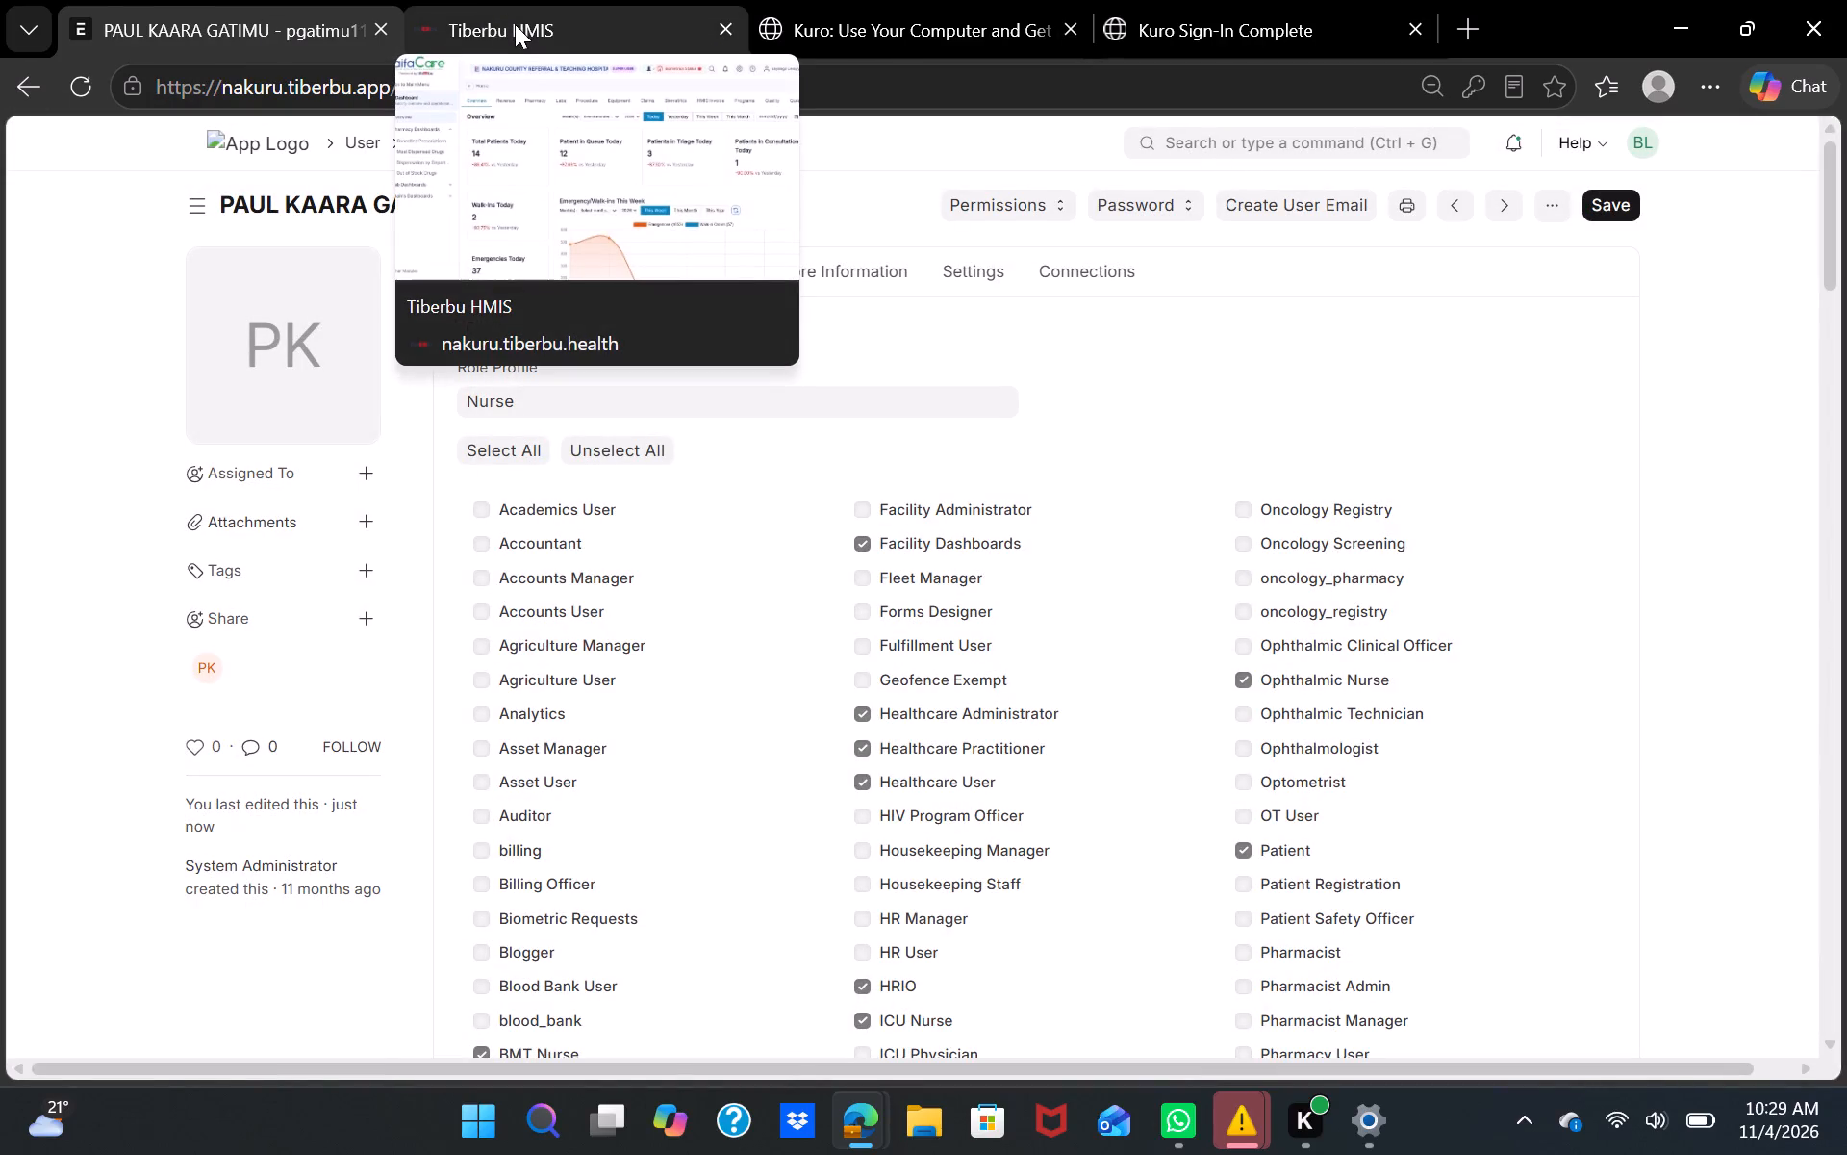
# Examine the list of roles assigned to the user under the Nurse role profile.
pyautogui.scroll(-1, 1072, 410)
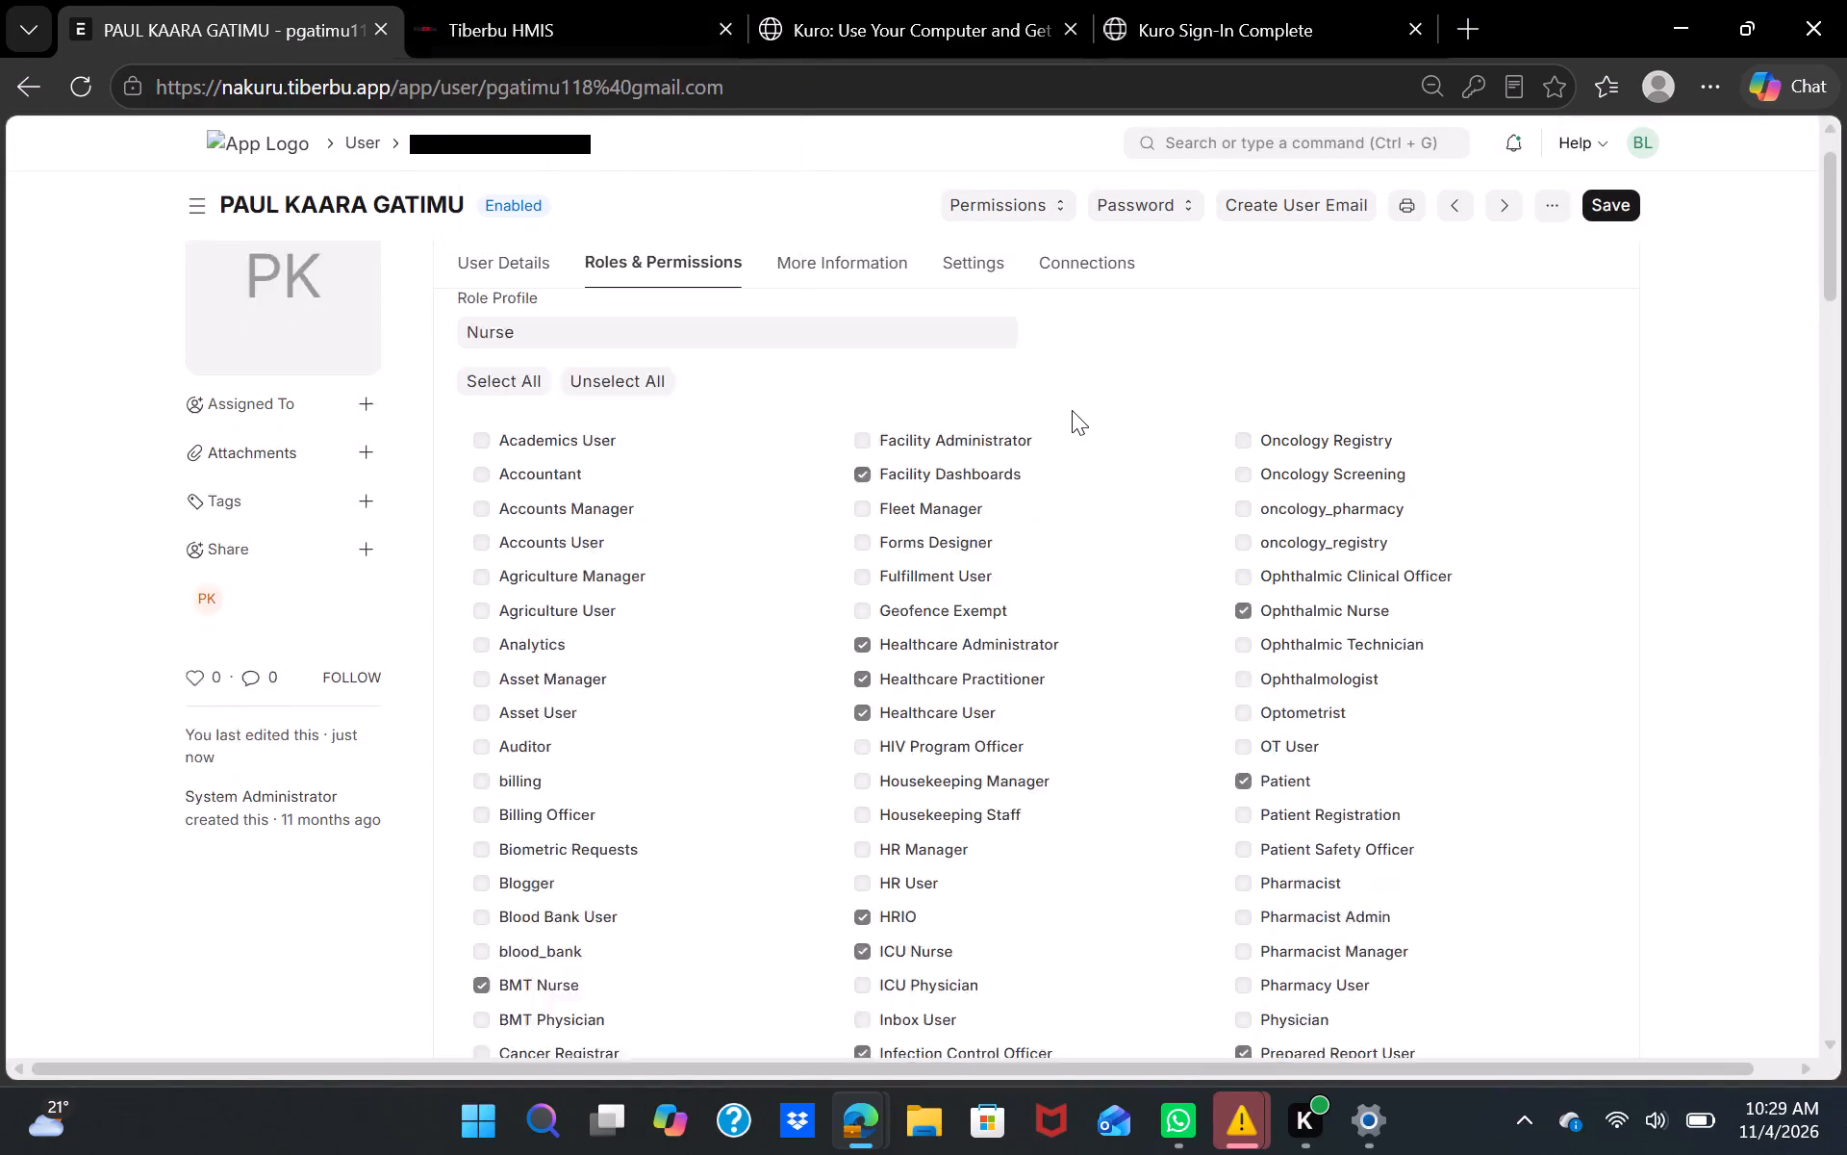
pyautogui.scroll(-3, 1072, 410)
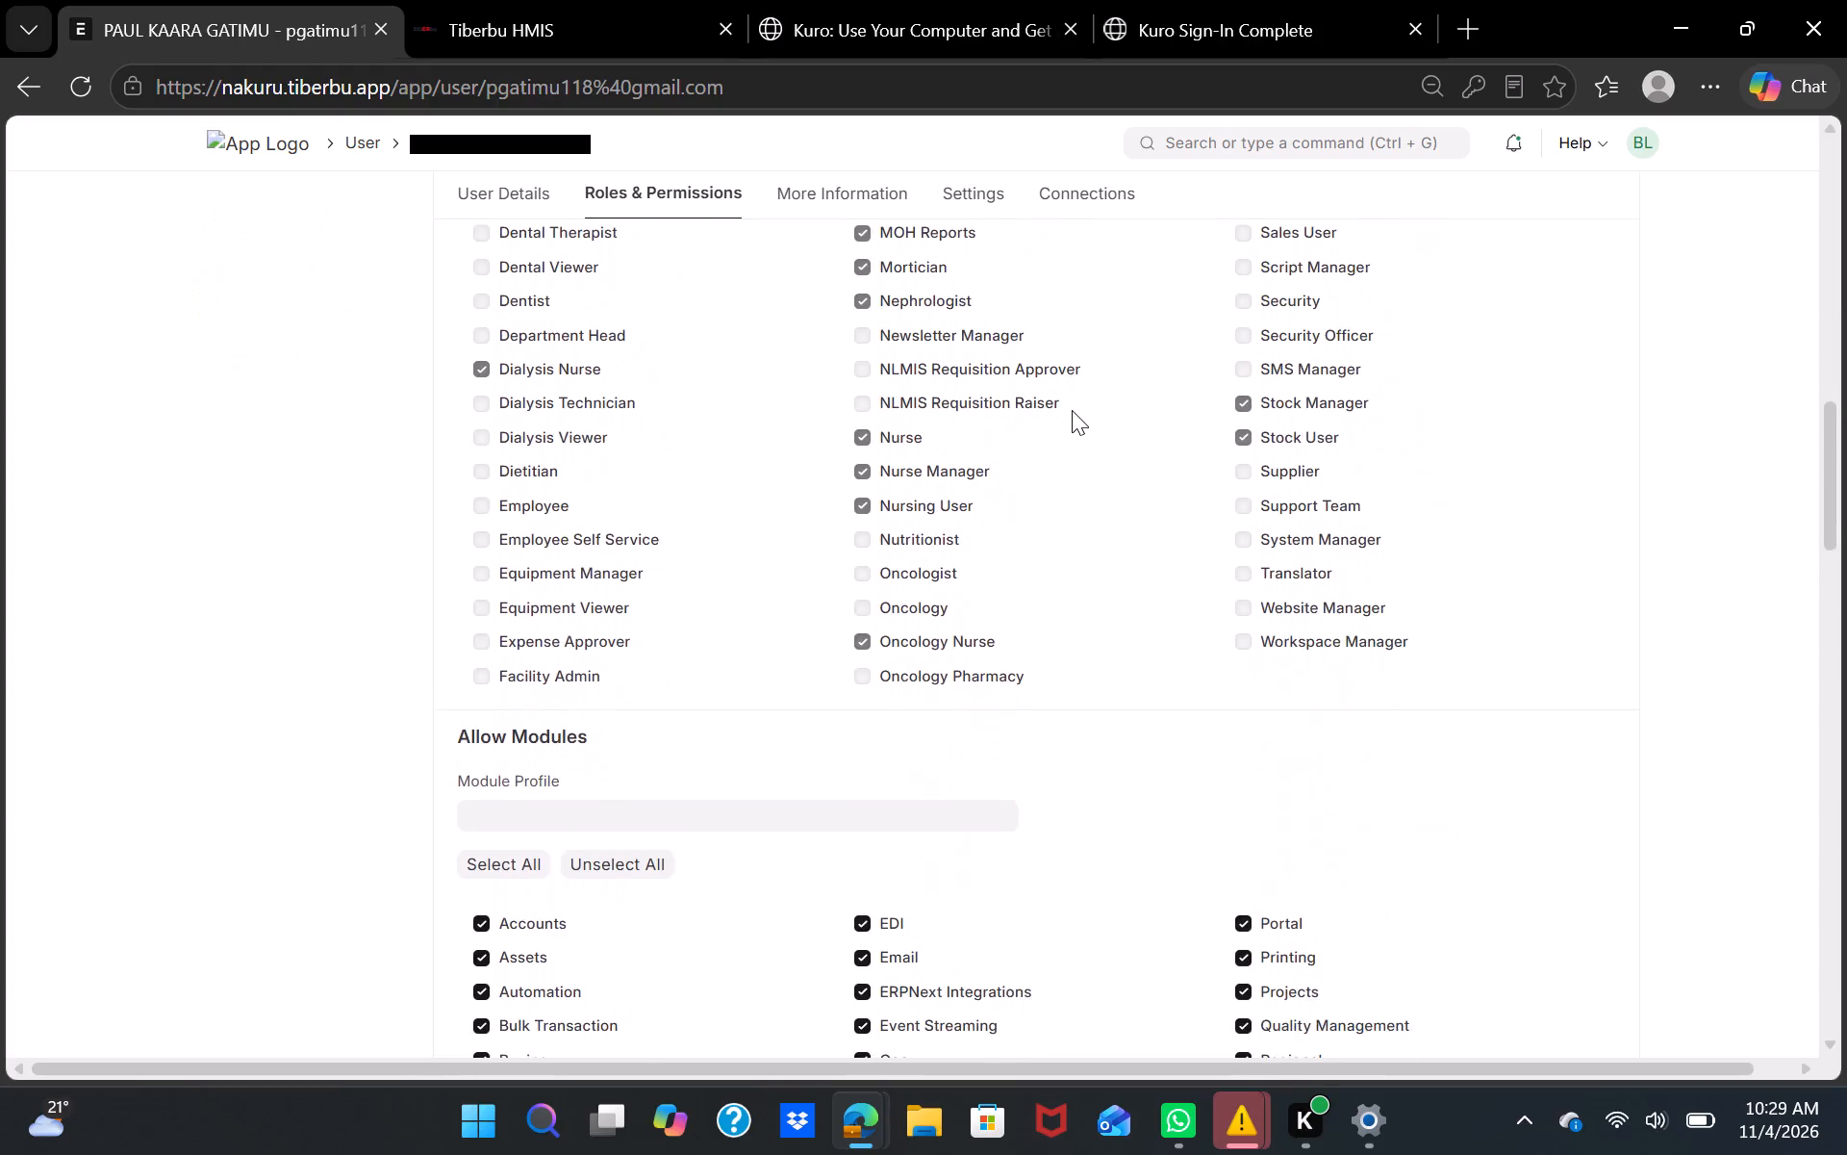
pyautogui.scroll(4, 1072, 410)
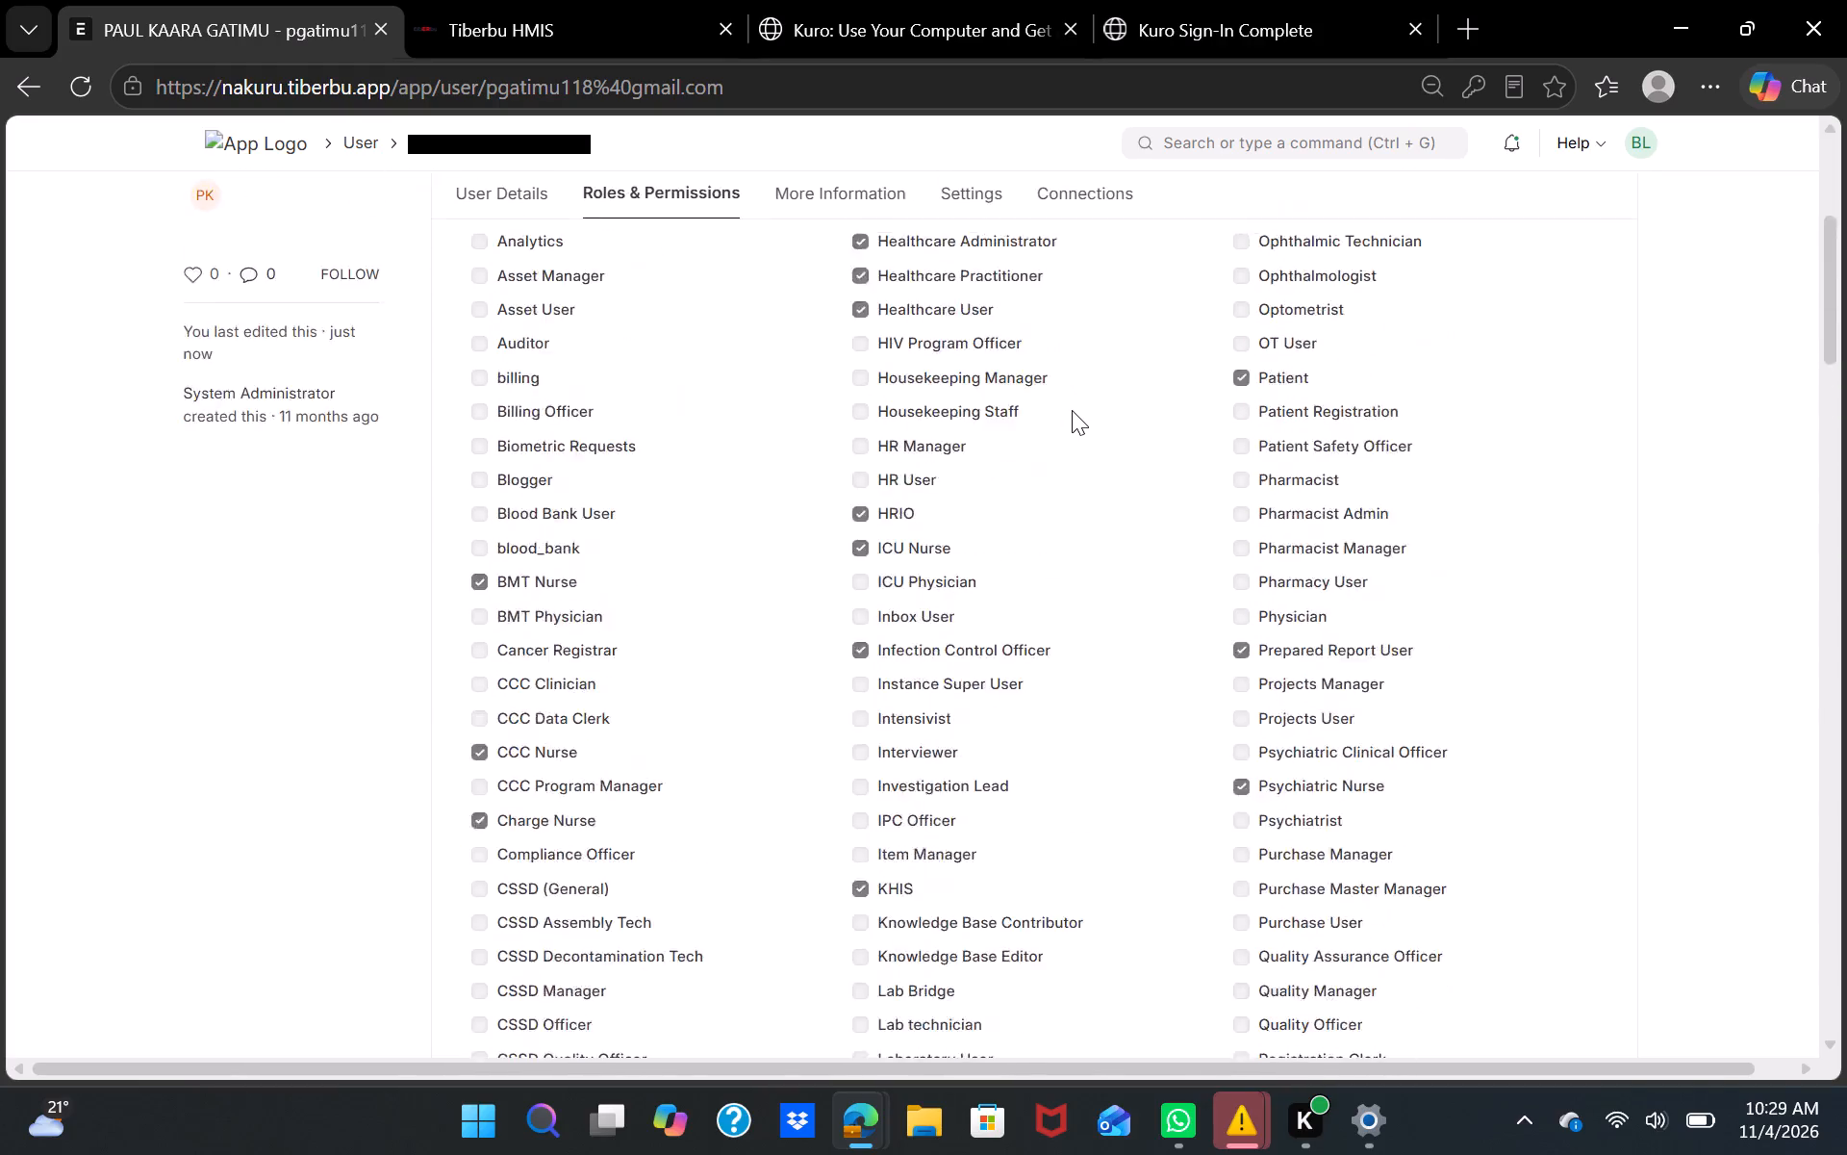
pyautogui.scroll(6, 788, 416)
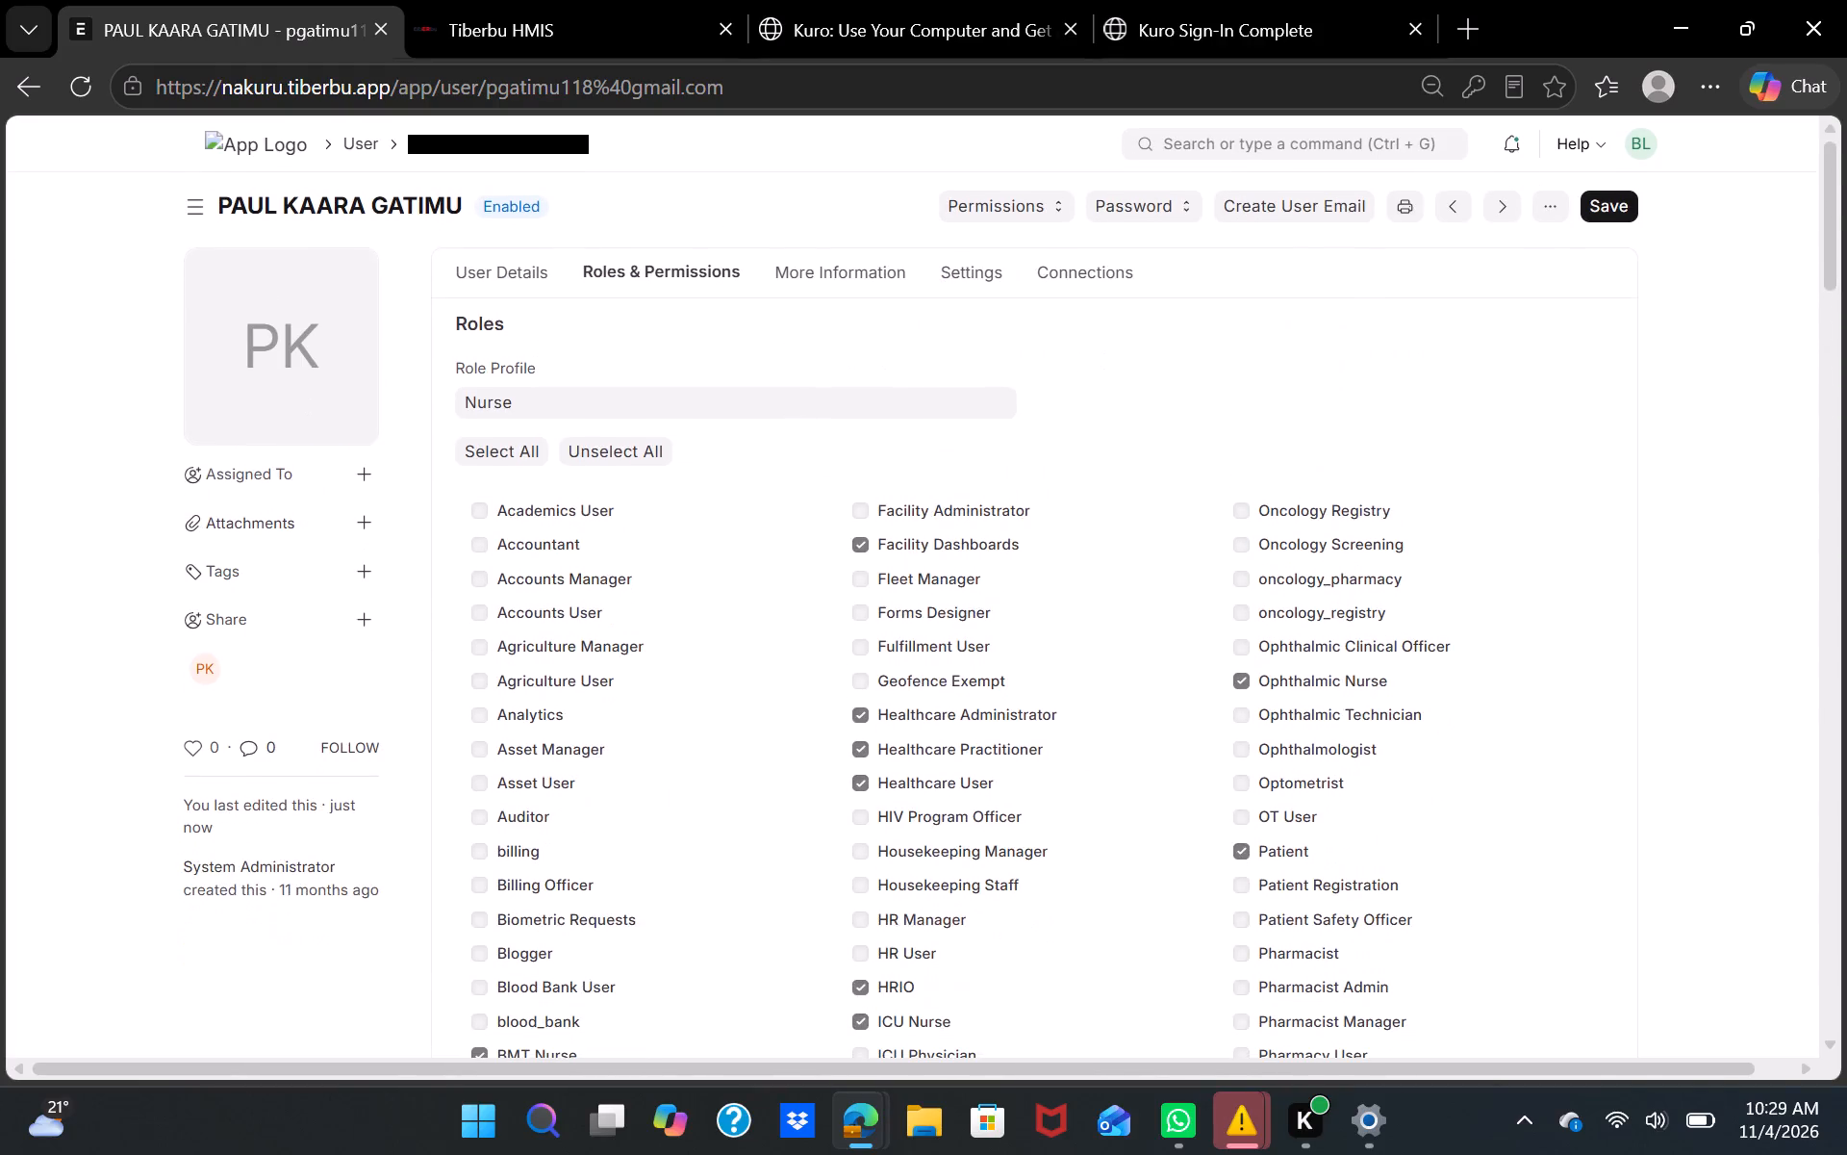
# Return to the User list and clear the username filter so all users are listed.
pyautogui.click(27, 69)
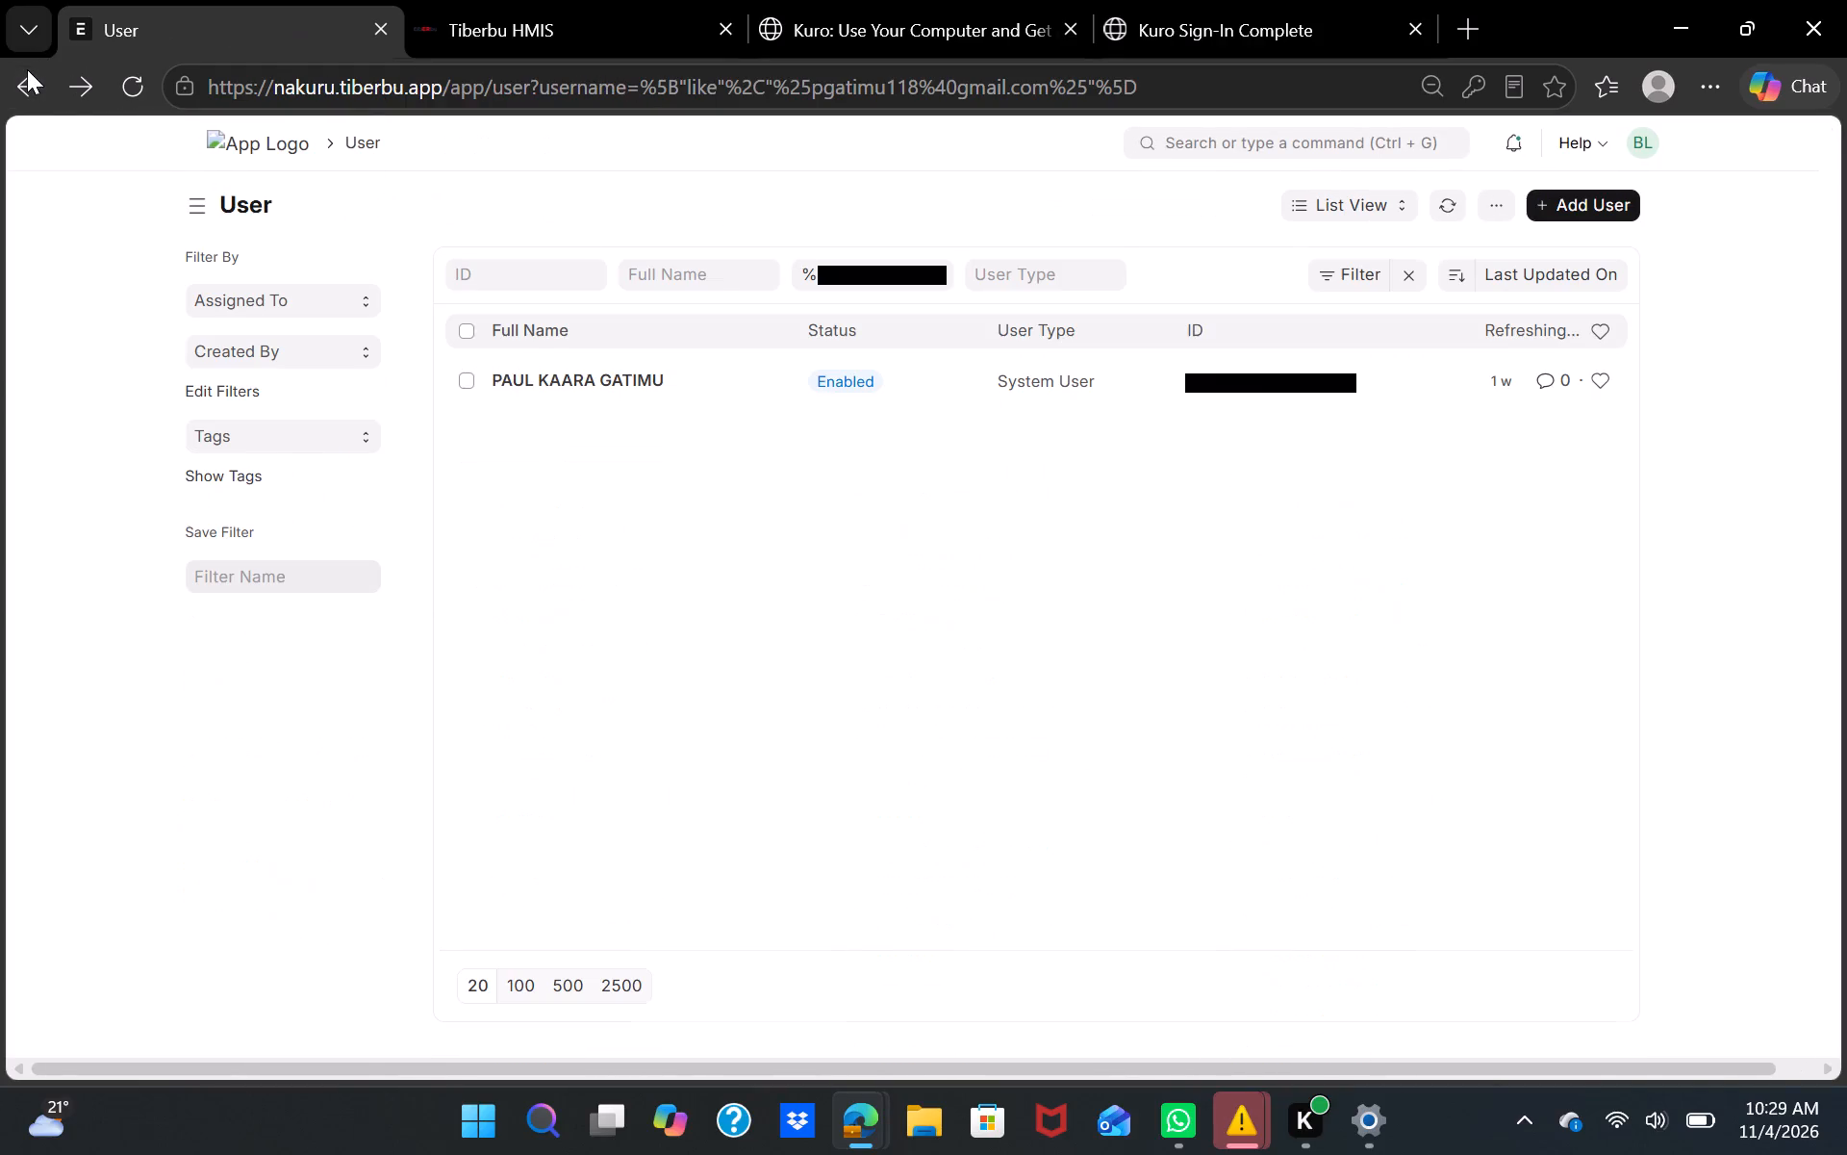
pyautogui.click(1406, 273)
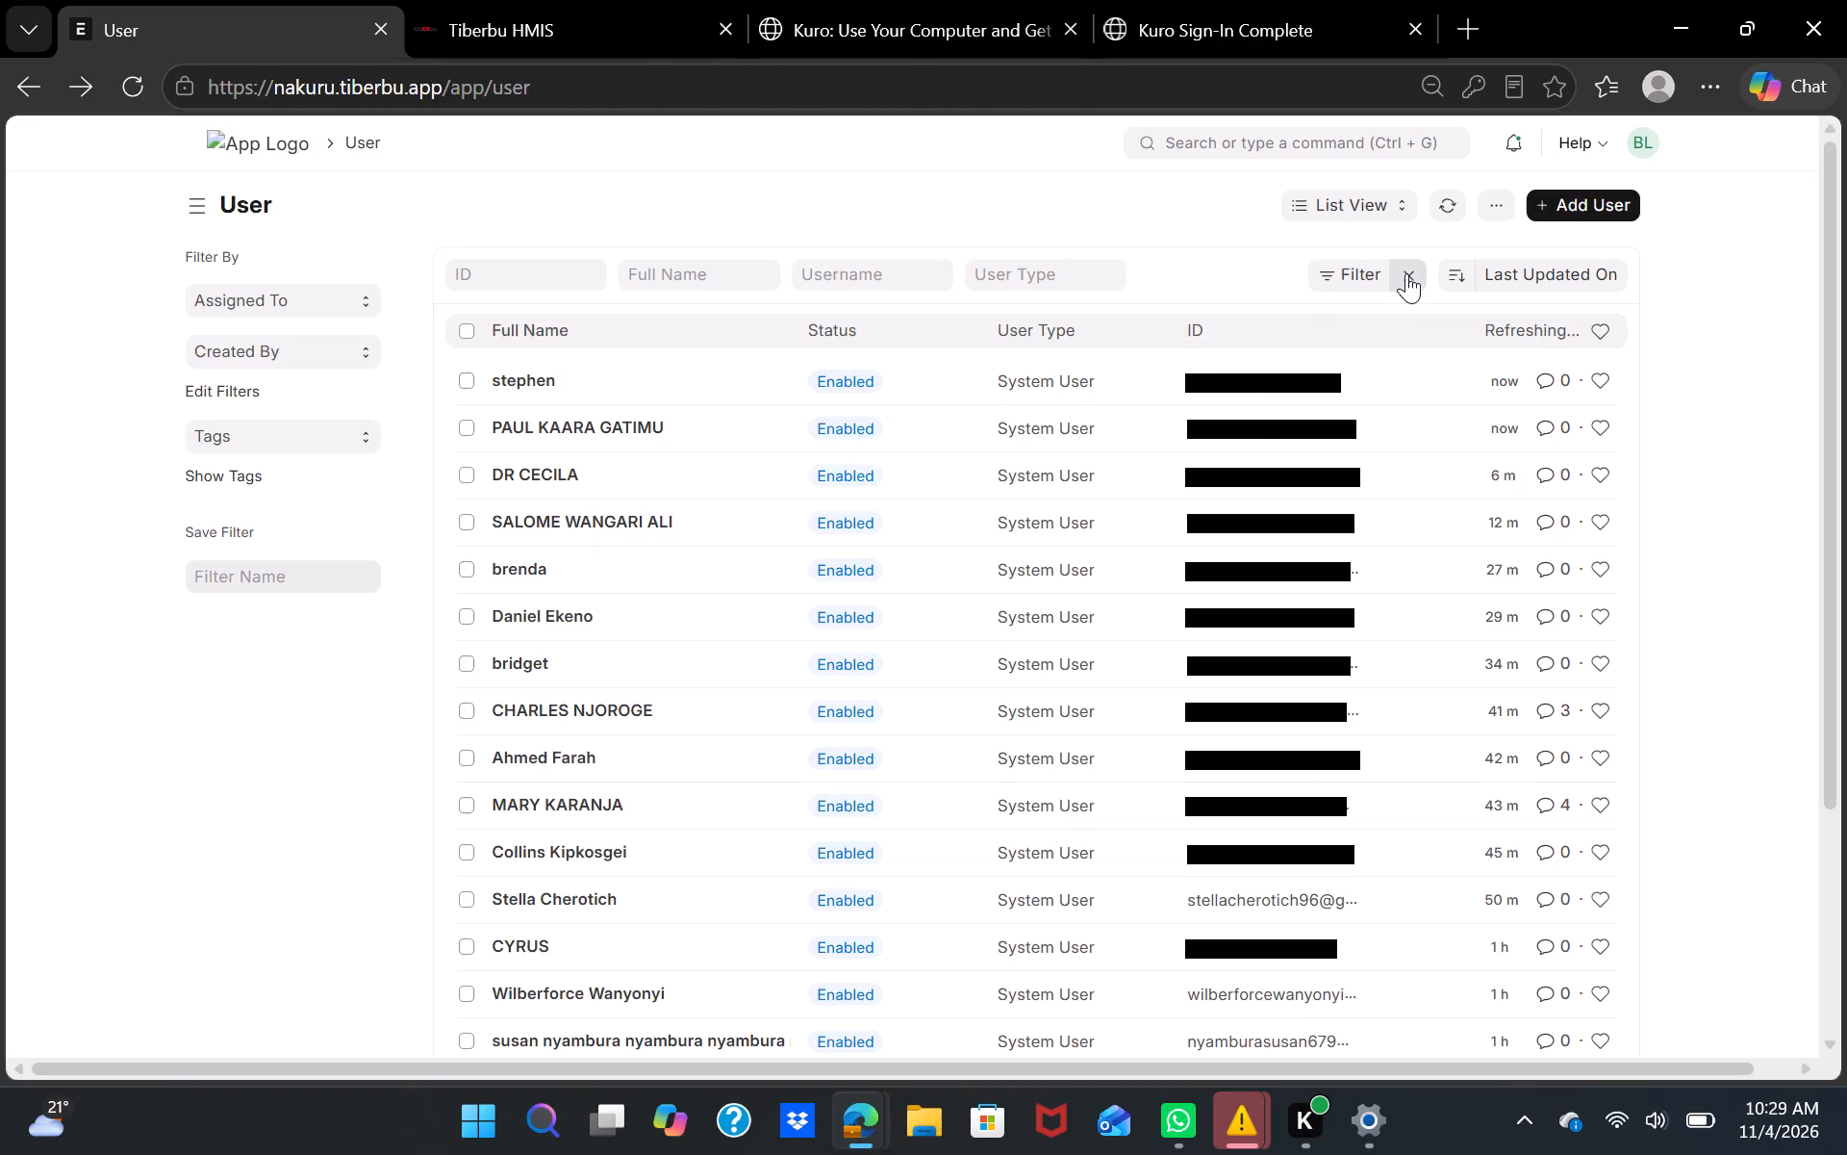
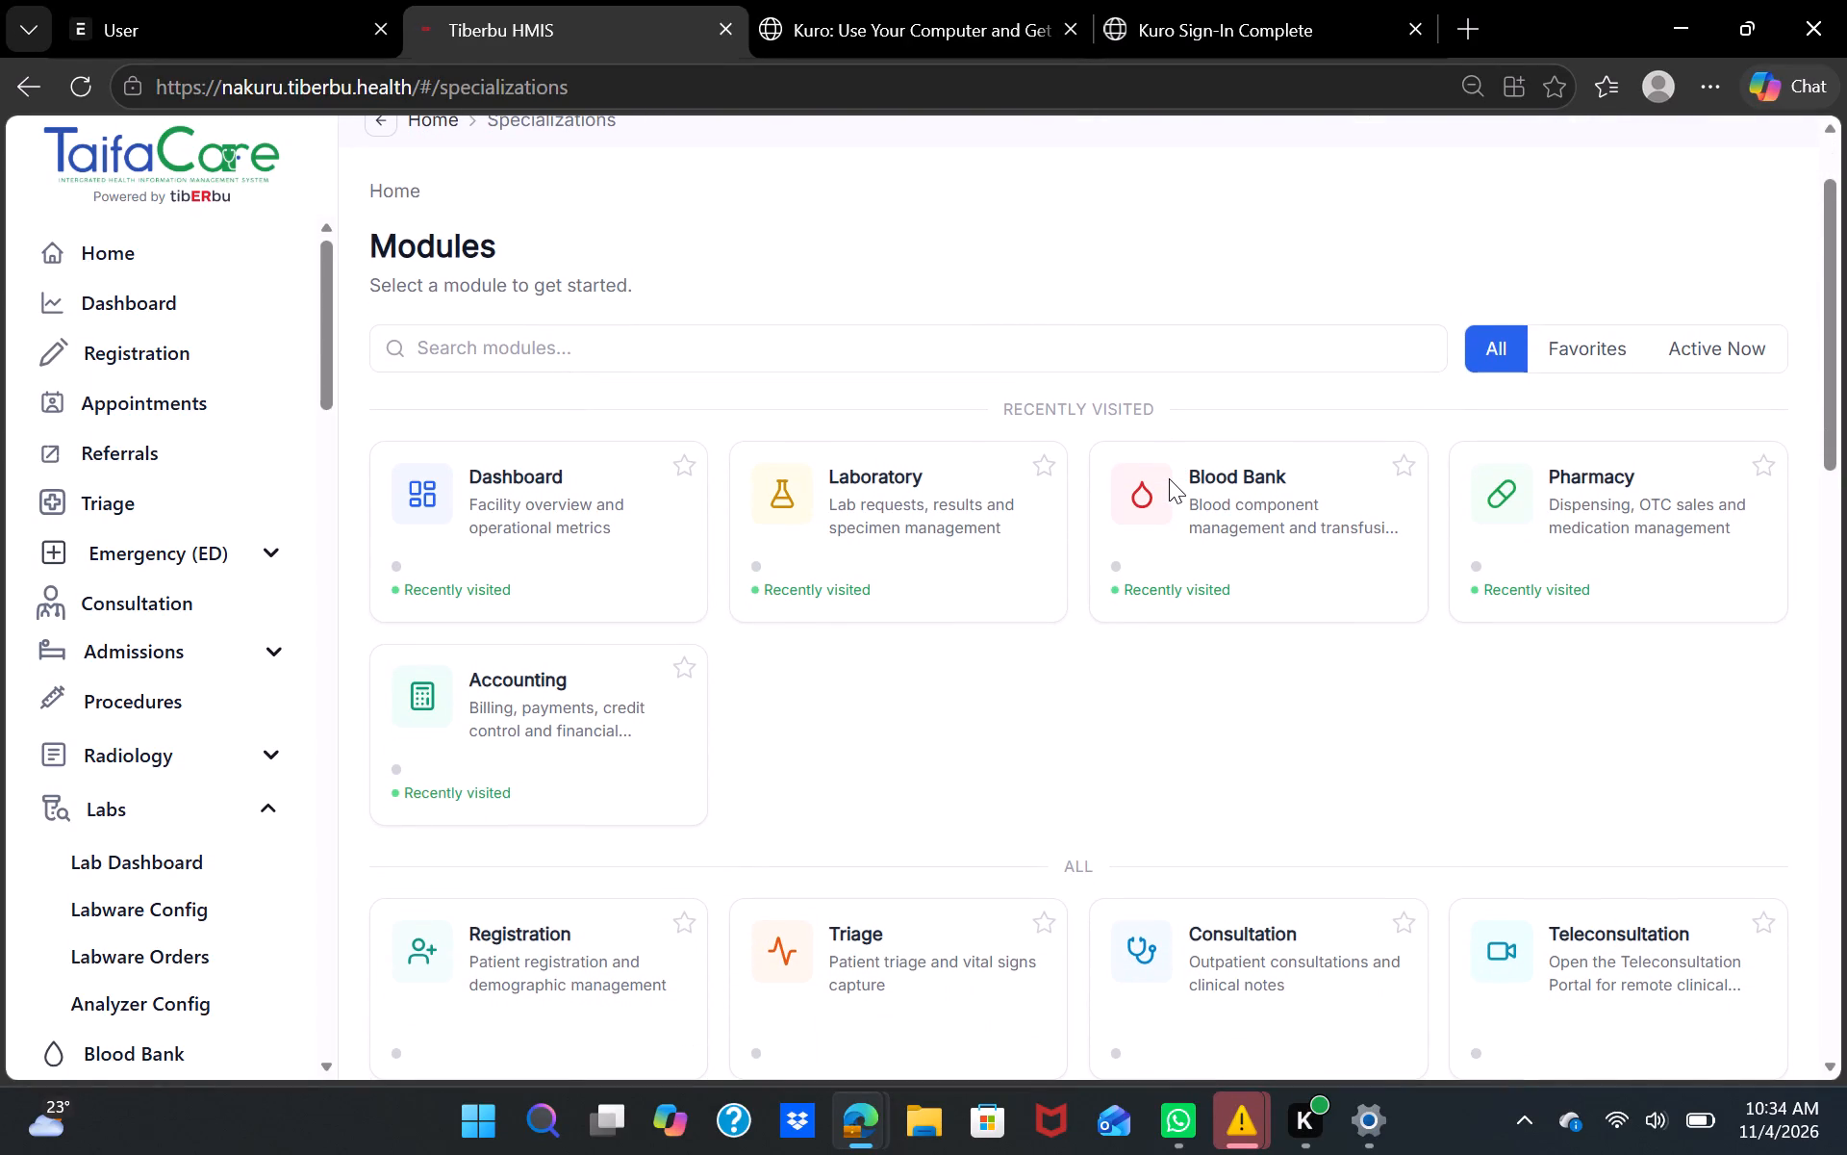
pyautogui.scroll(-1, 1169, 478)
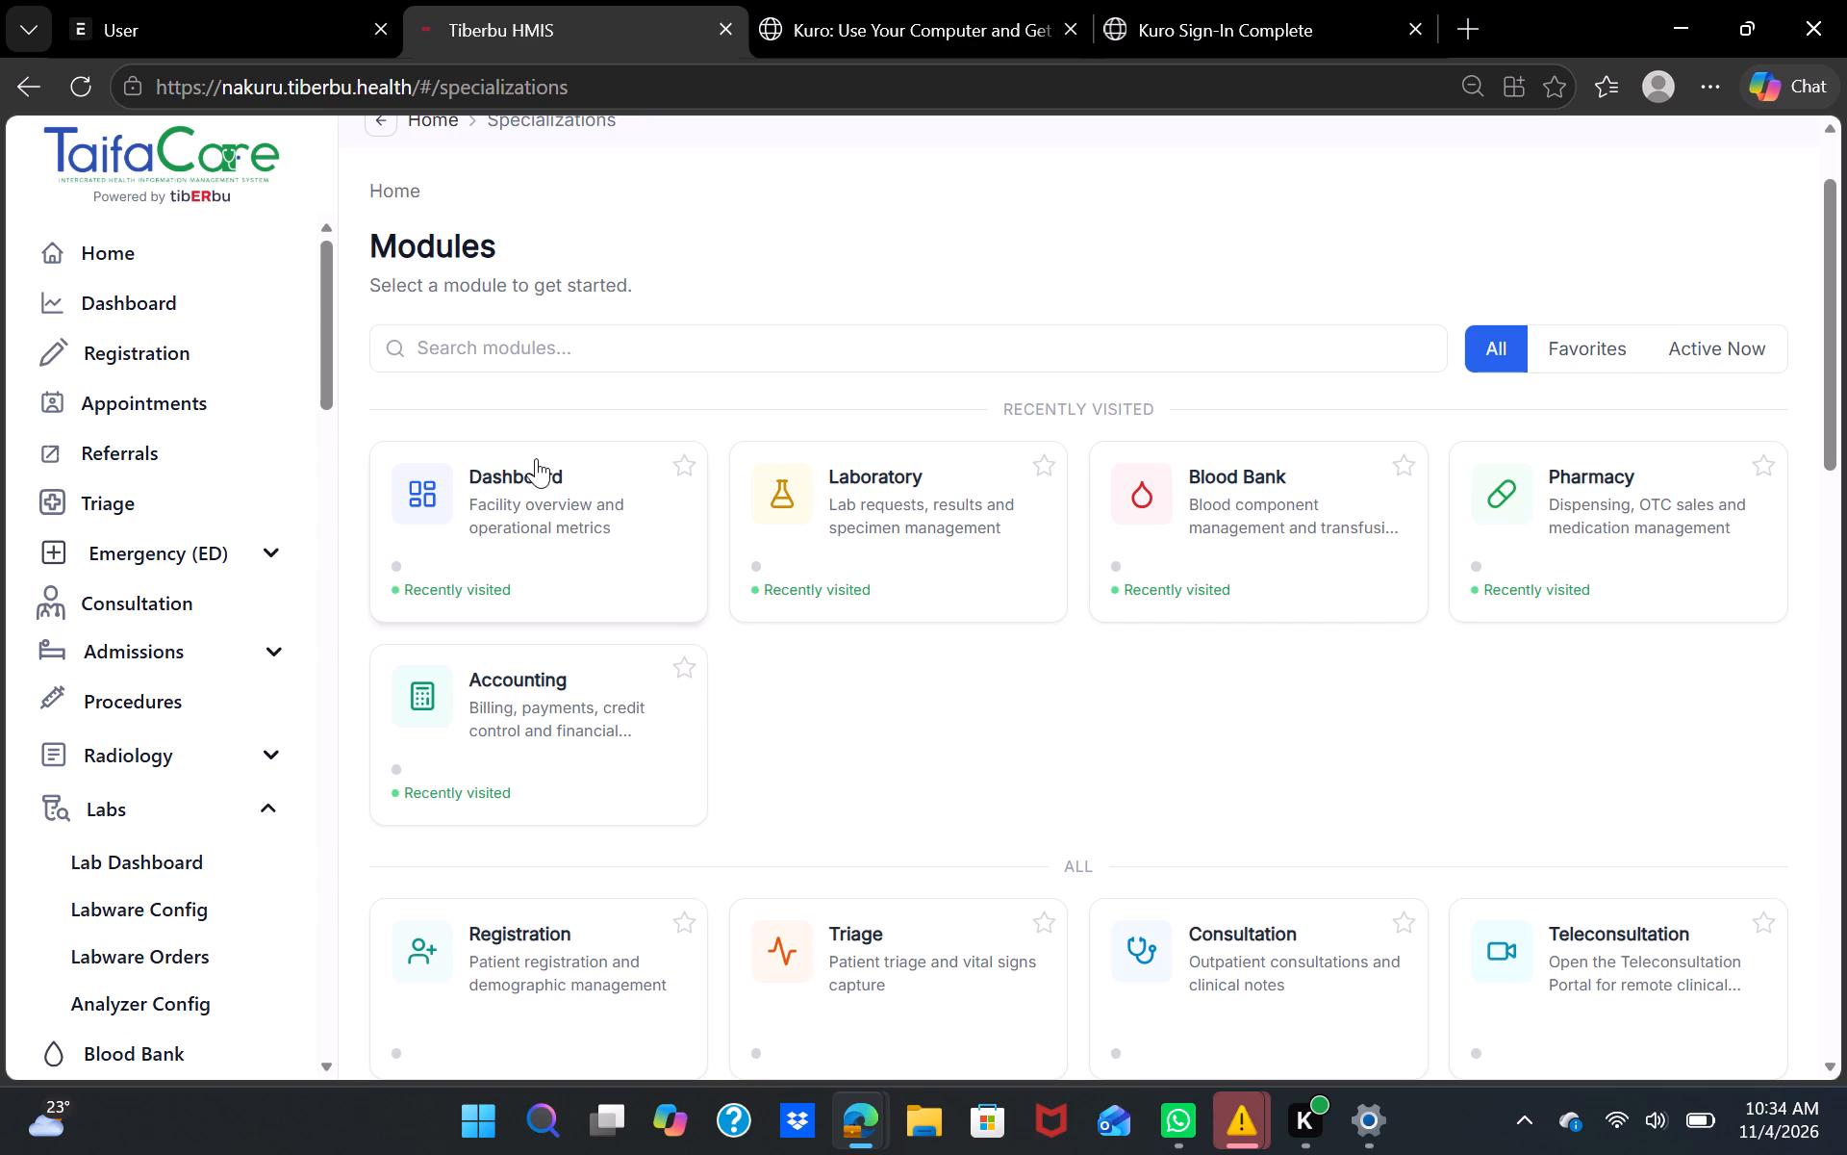
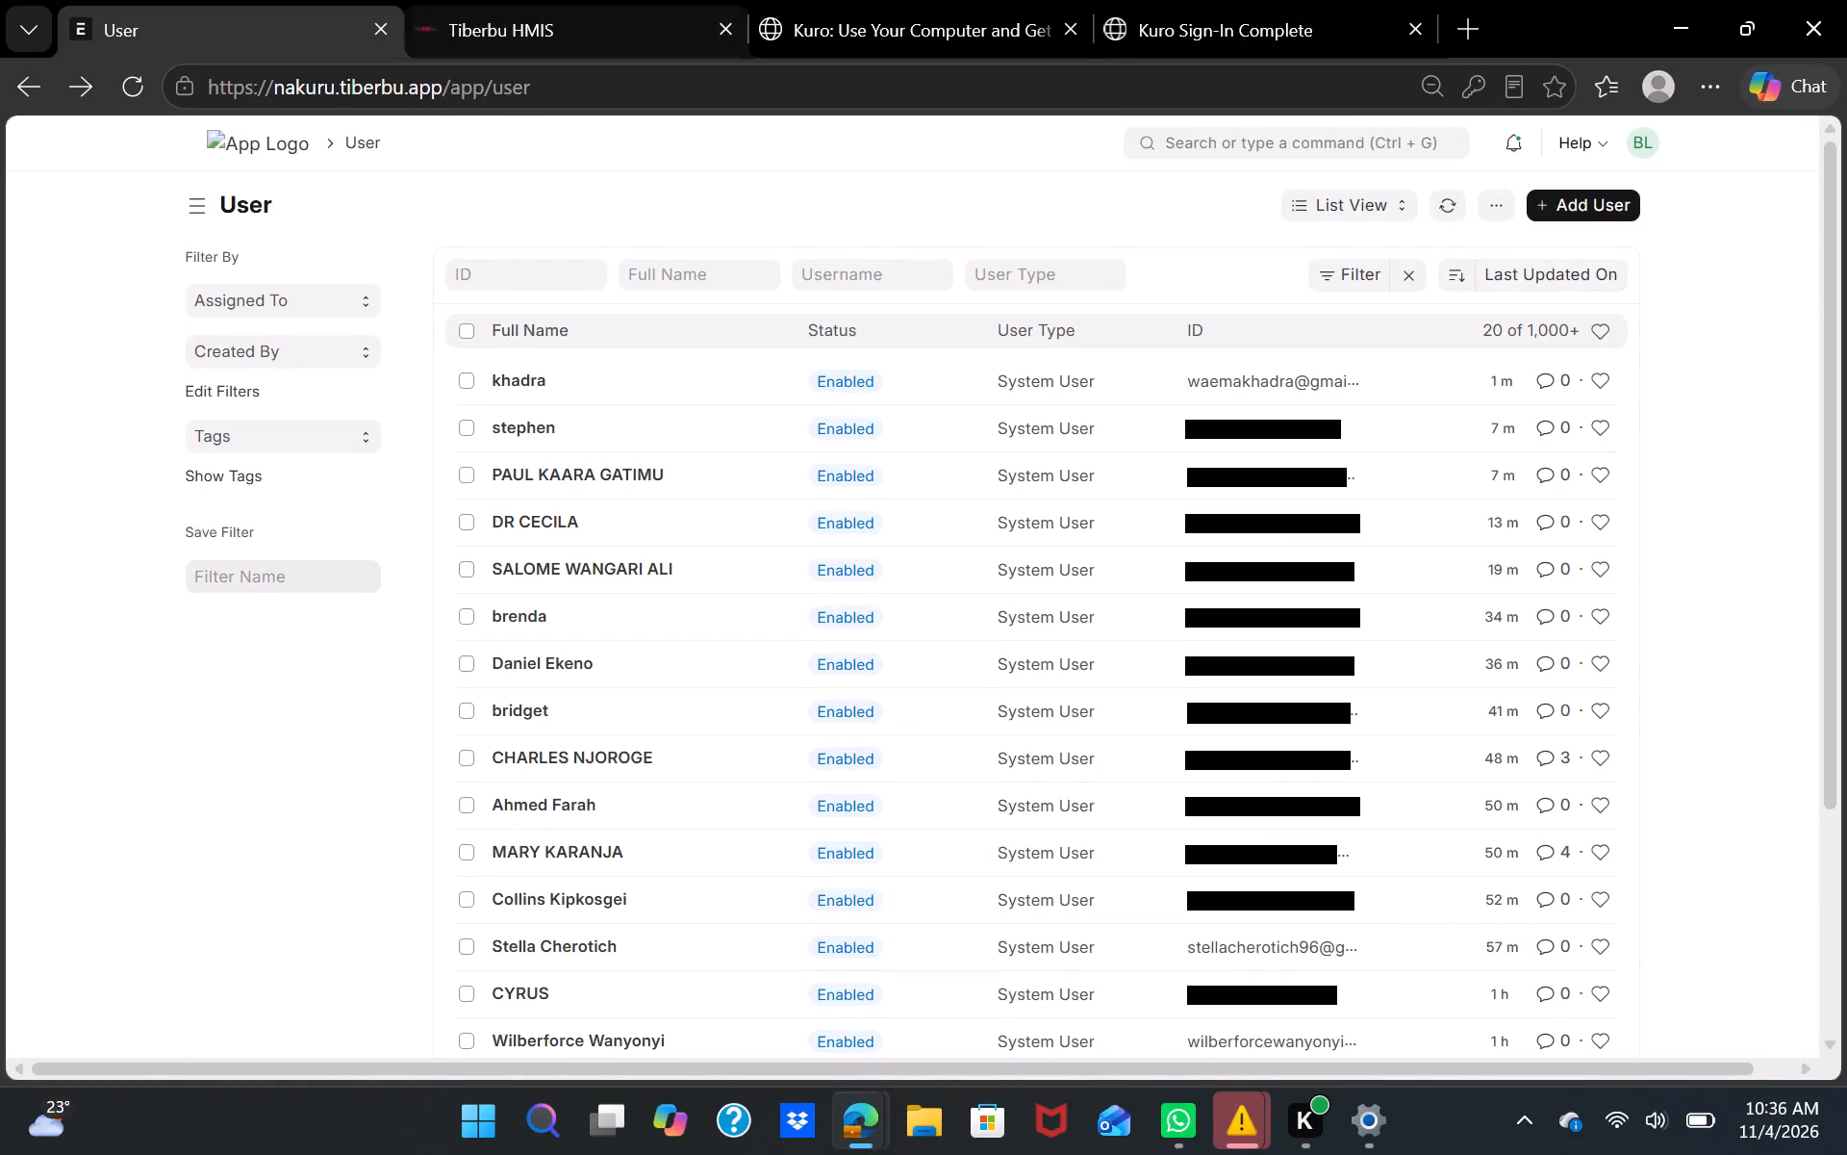
# Replace the mobile number in the DR CECILA user record with the corrected number and save the record.
pyautogui.click(958, 519)
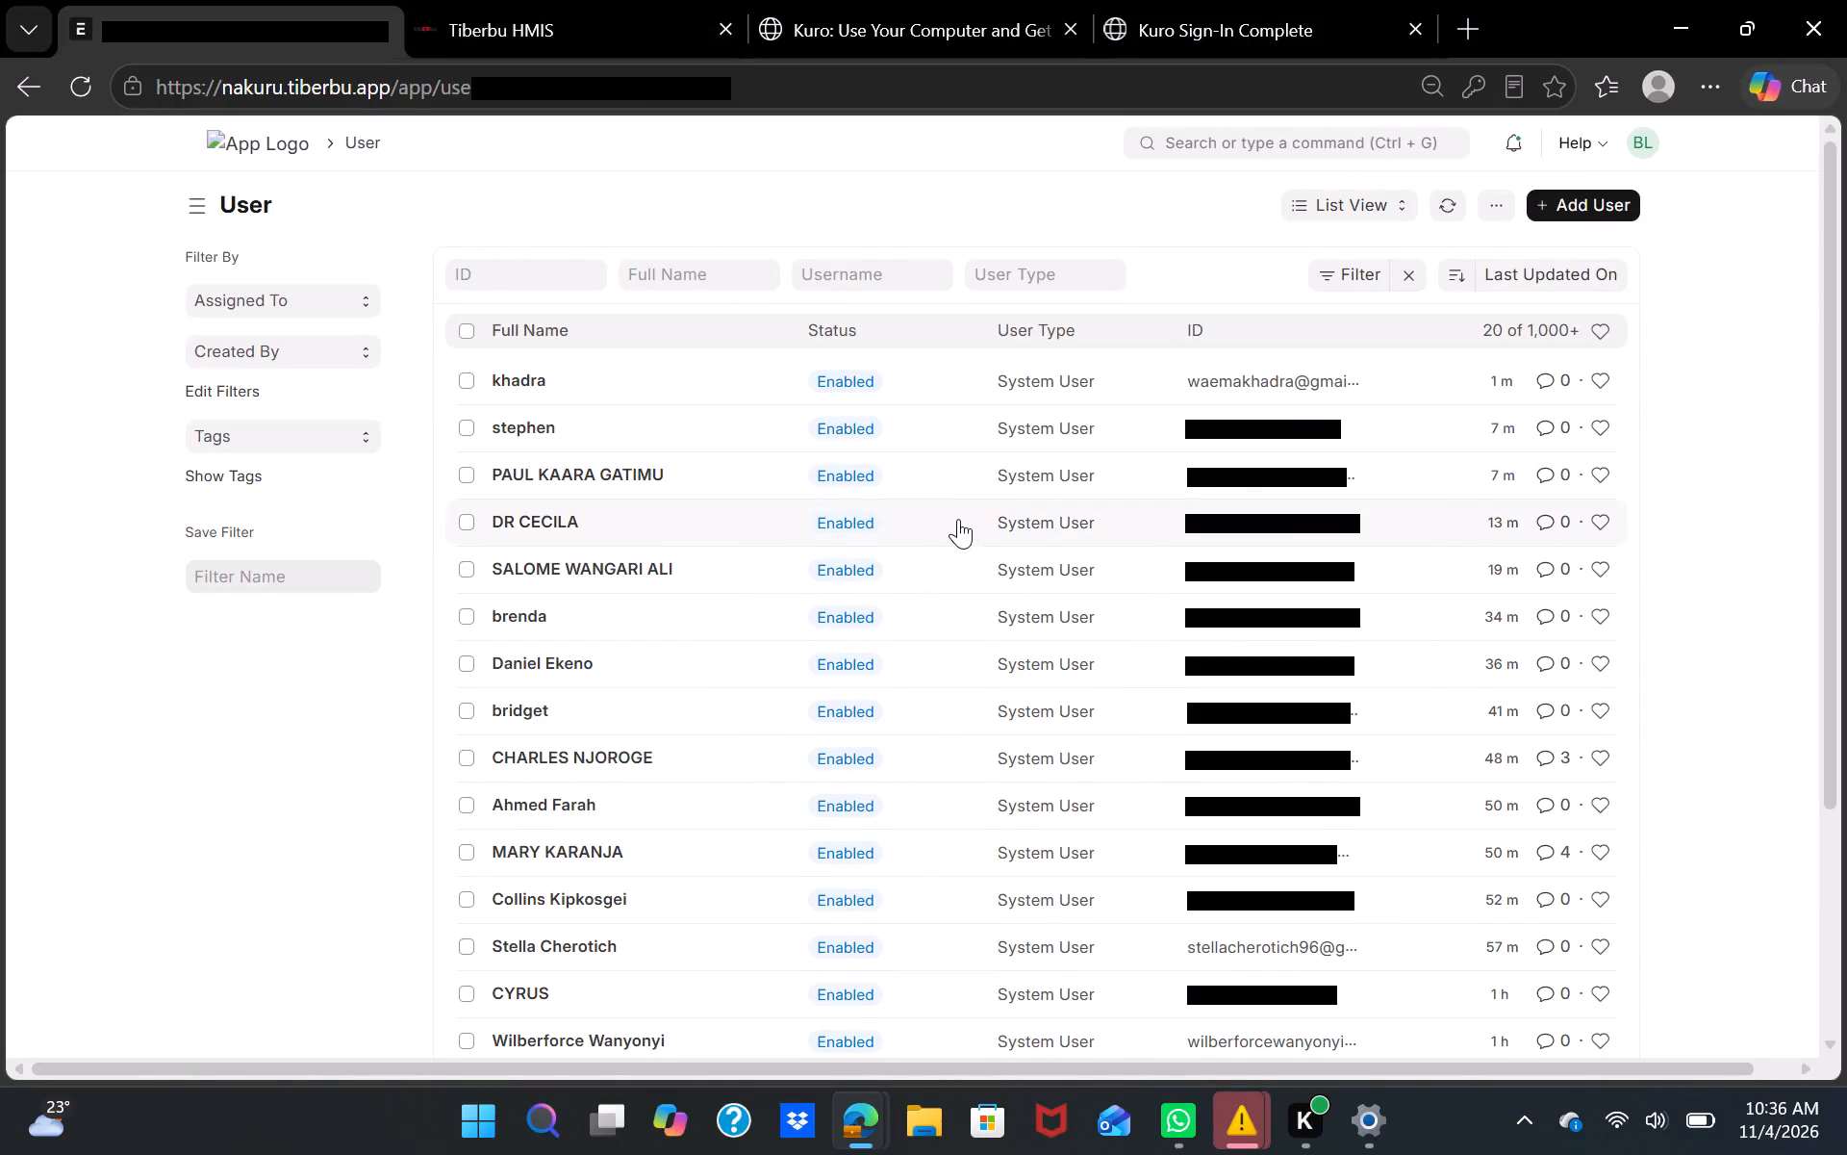
pyautogui.click(873, 261)
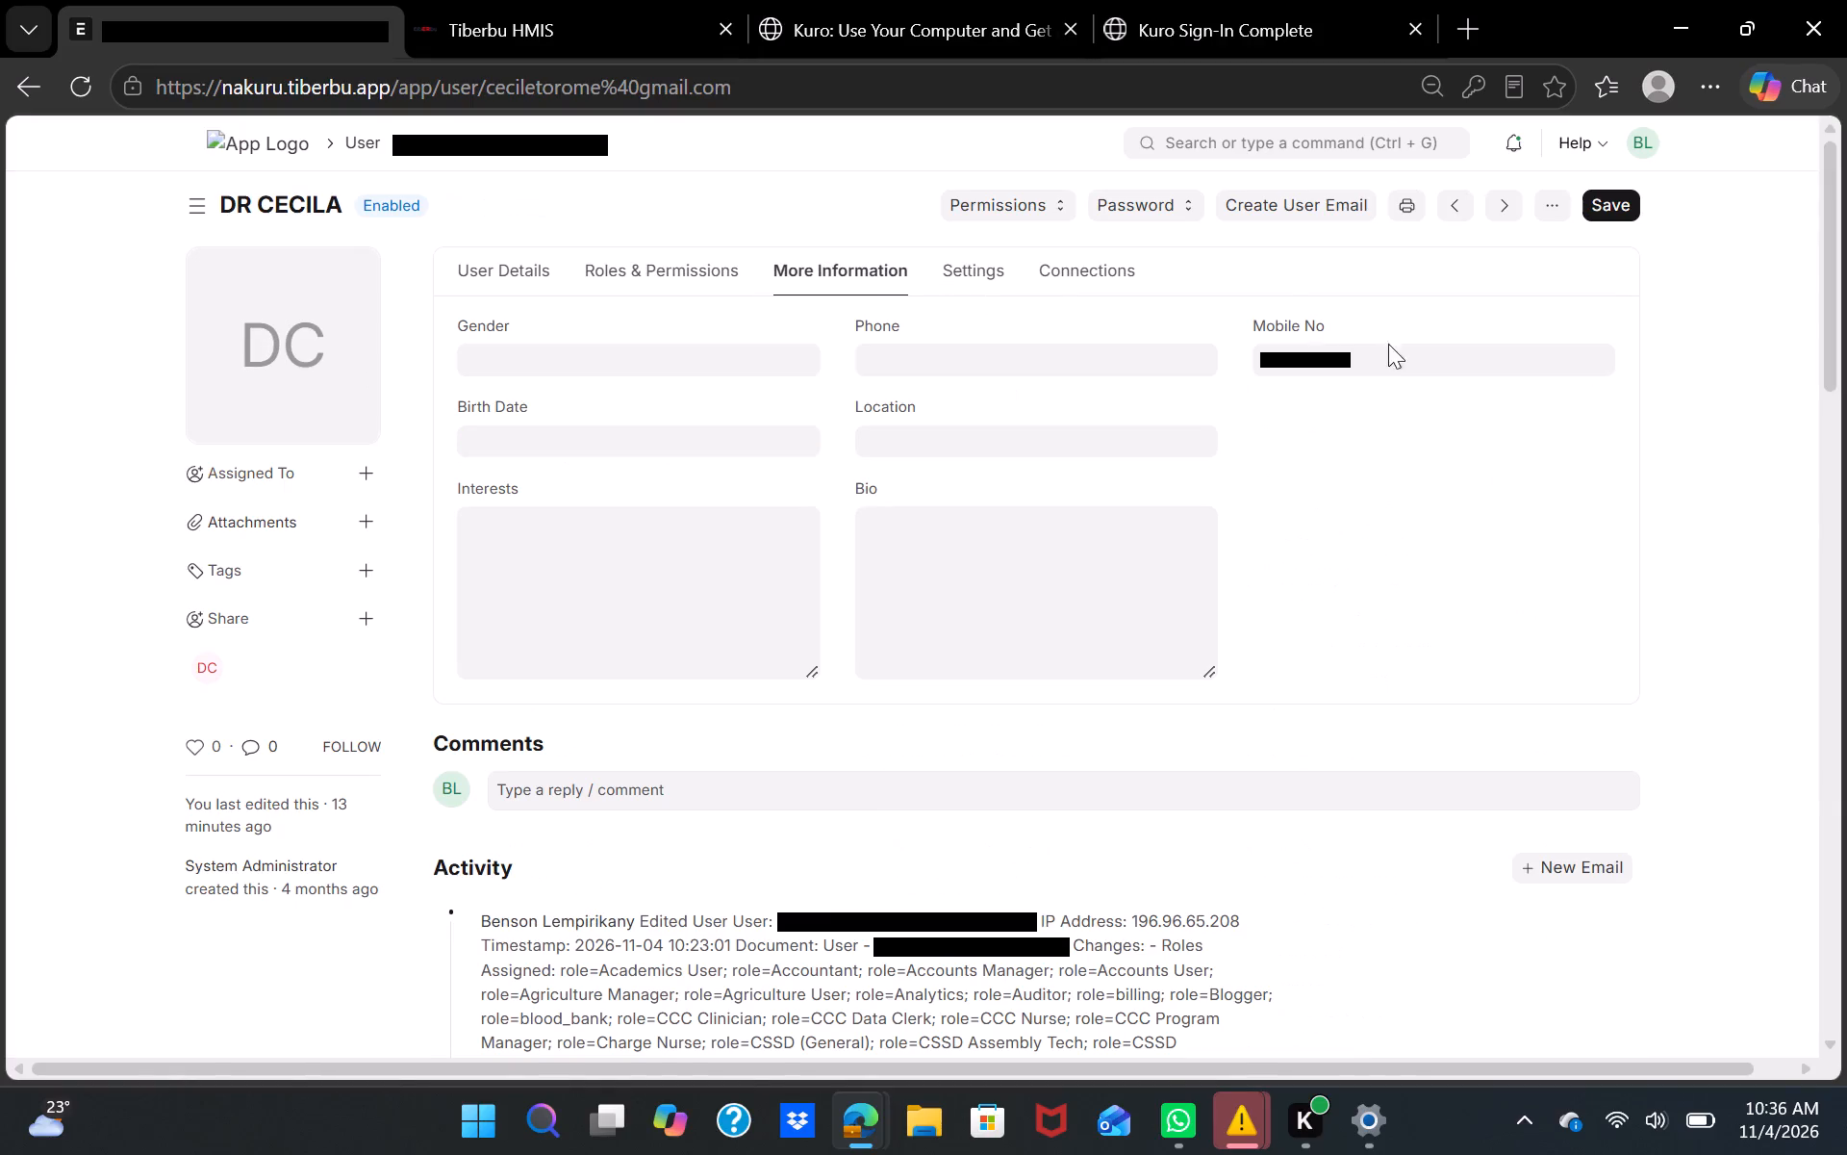
pyautogui.click(1370, 354)
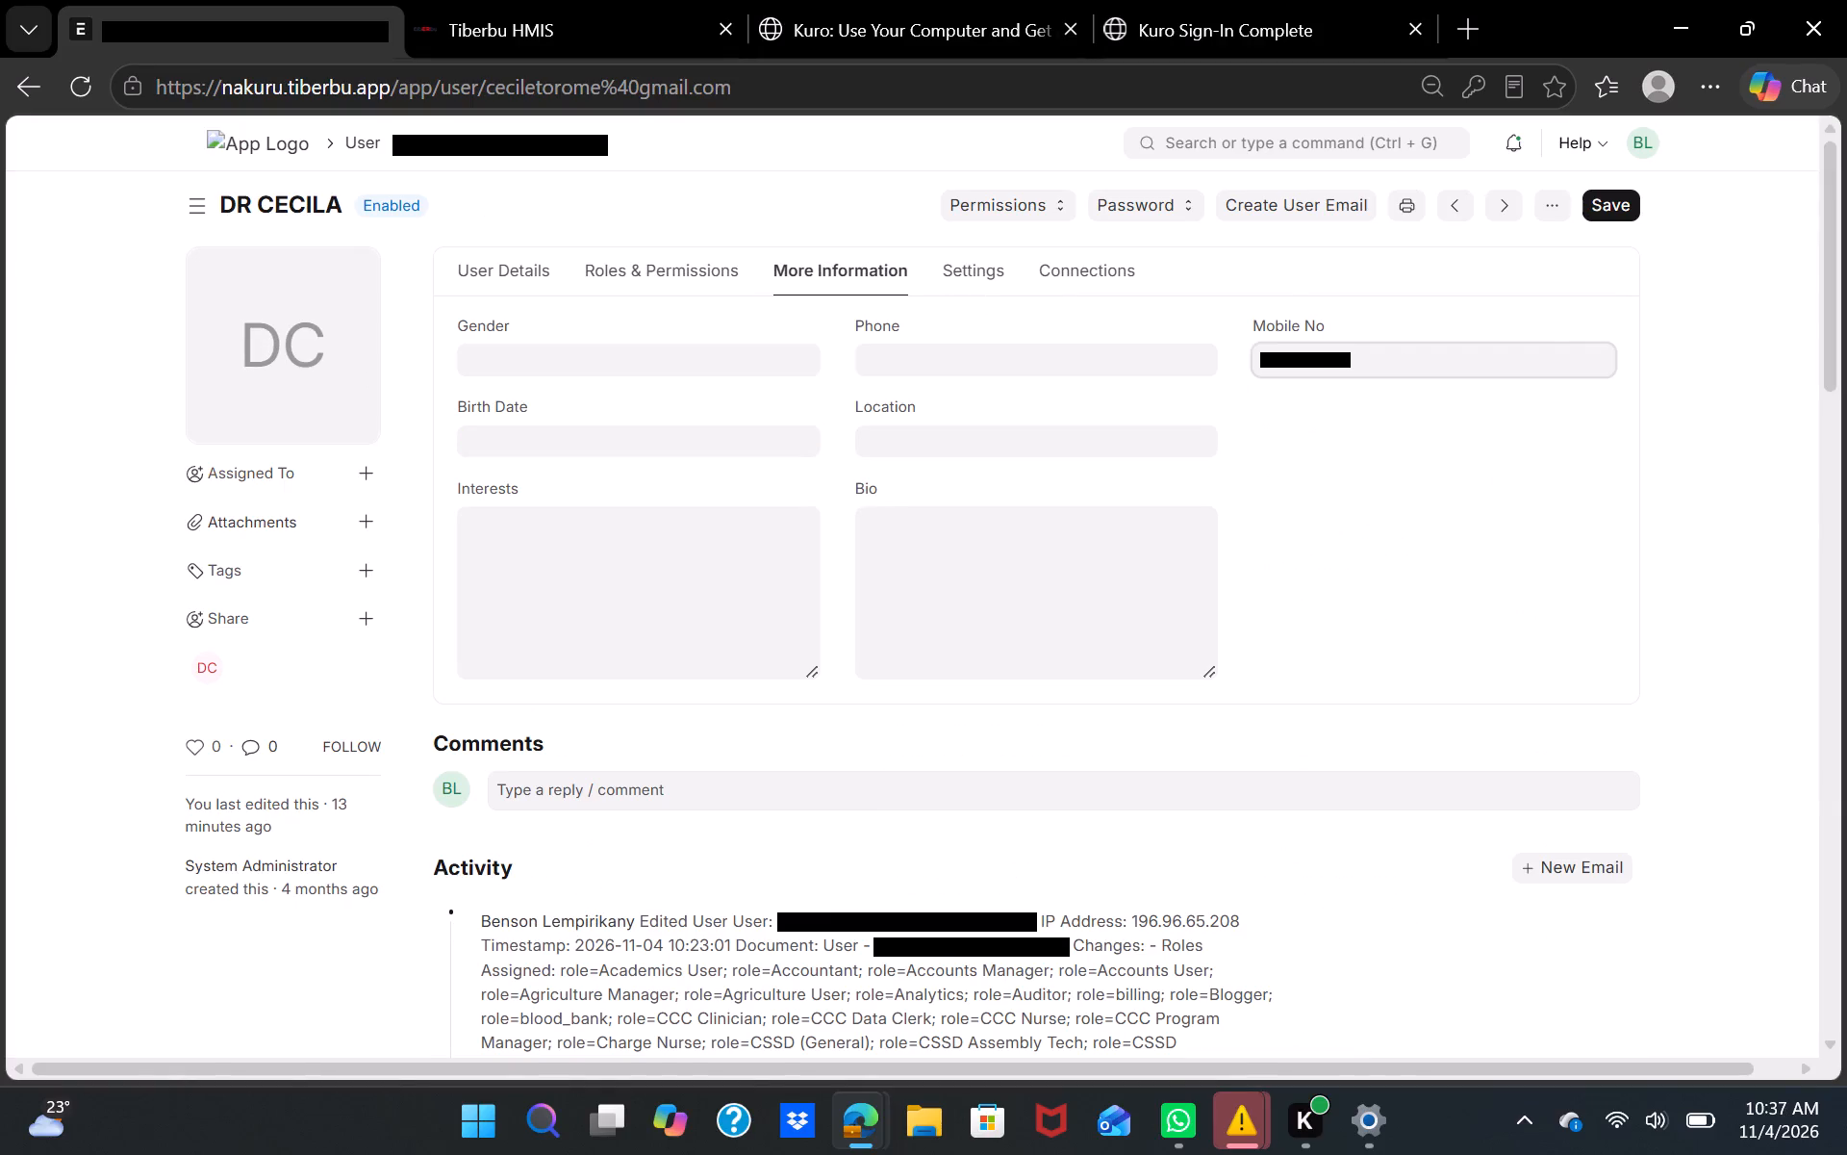
pyautogui.press('BackSpace')
pyautogui.press('BackSpace')
pyautogui.press('BackSpace')
pyautogui.press('BackSpace')
pyautogui.press('BackSpace')
pyautogui.press('BackSpace')
pyautogui.press('BackSpace')
pyautogui.press('BackSpace')
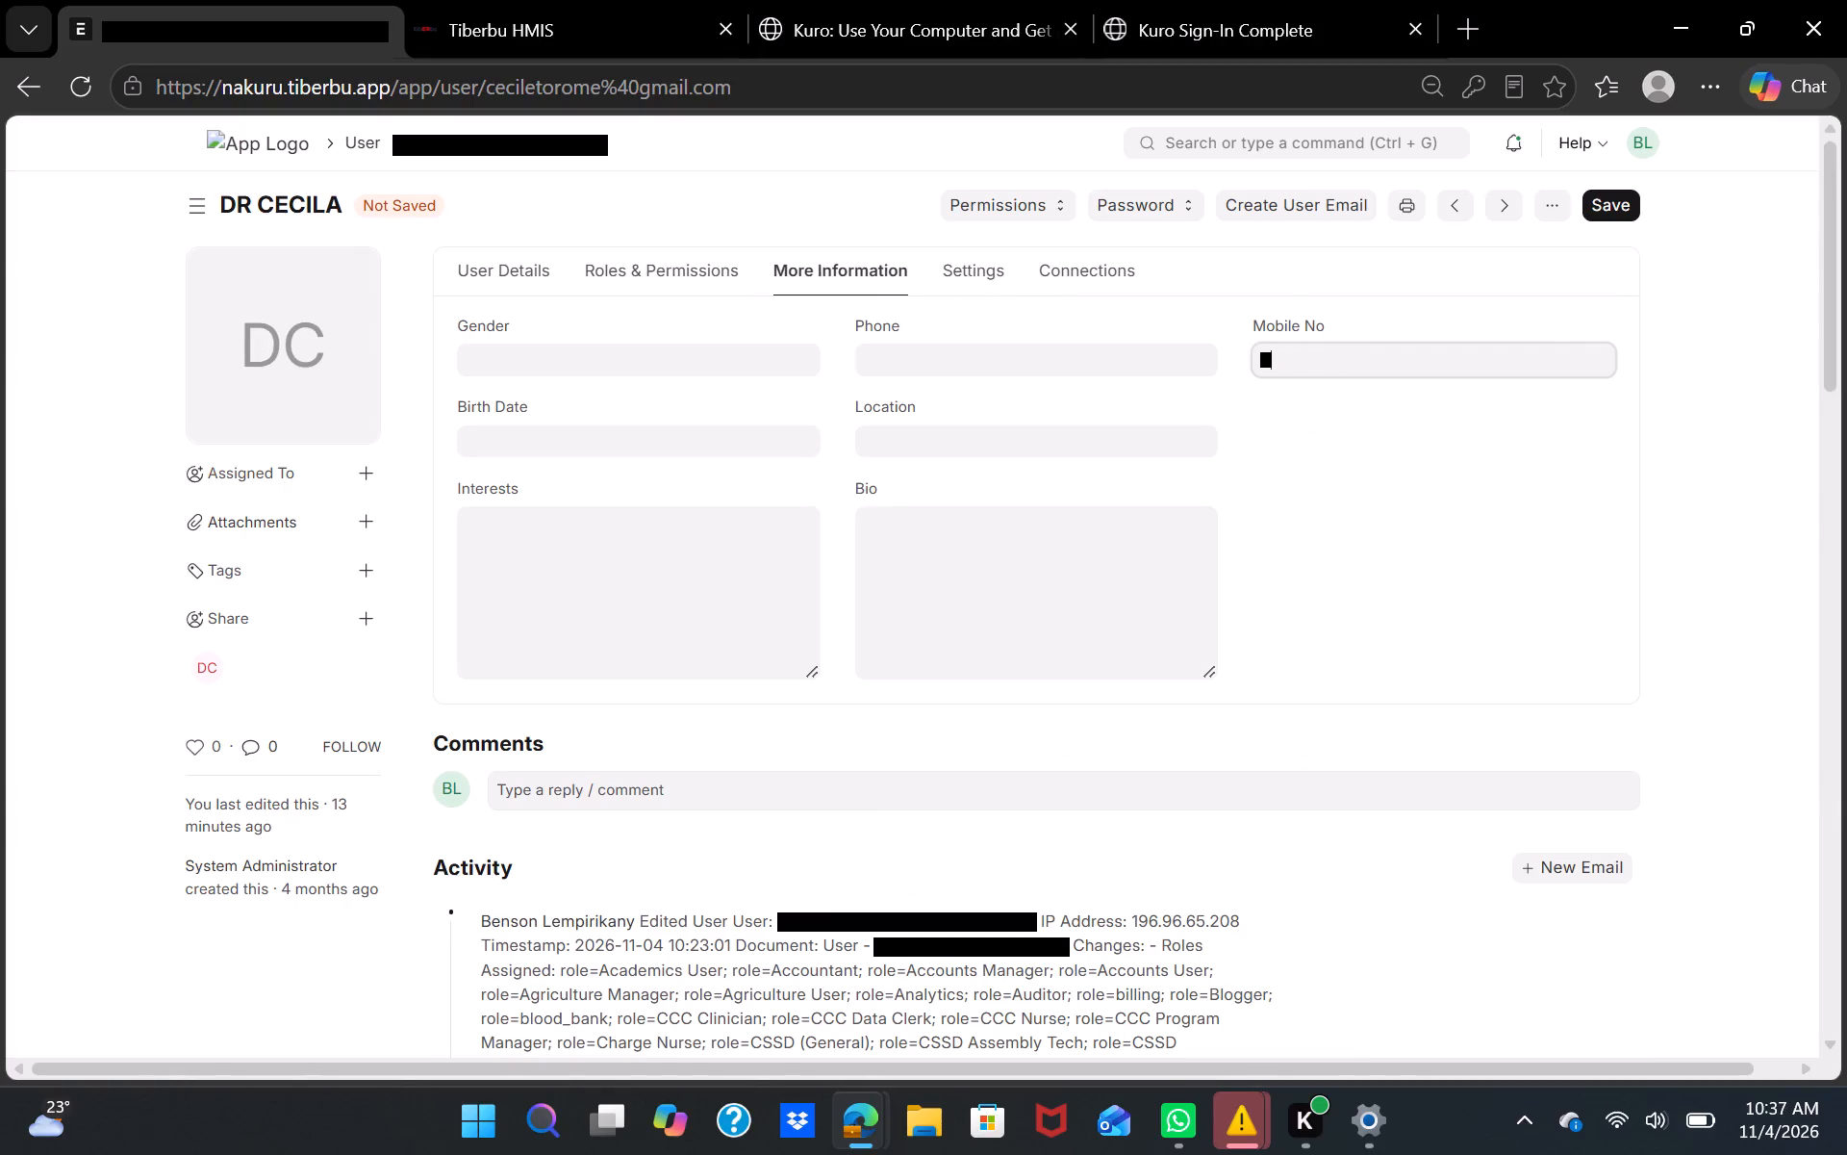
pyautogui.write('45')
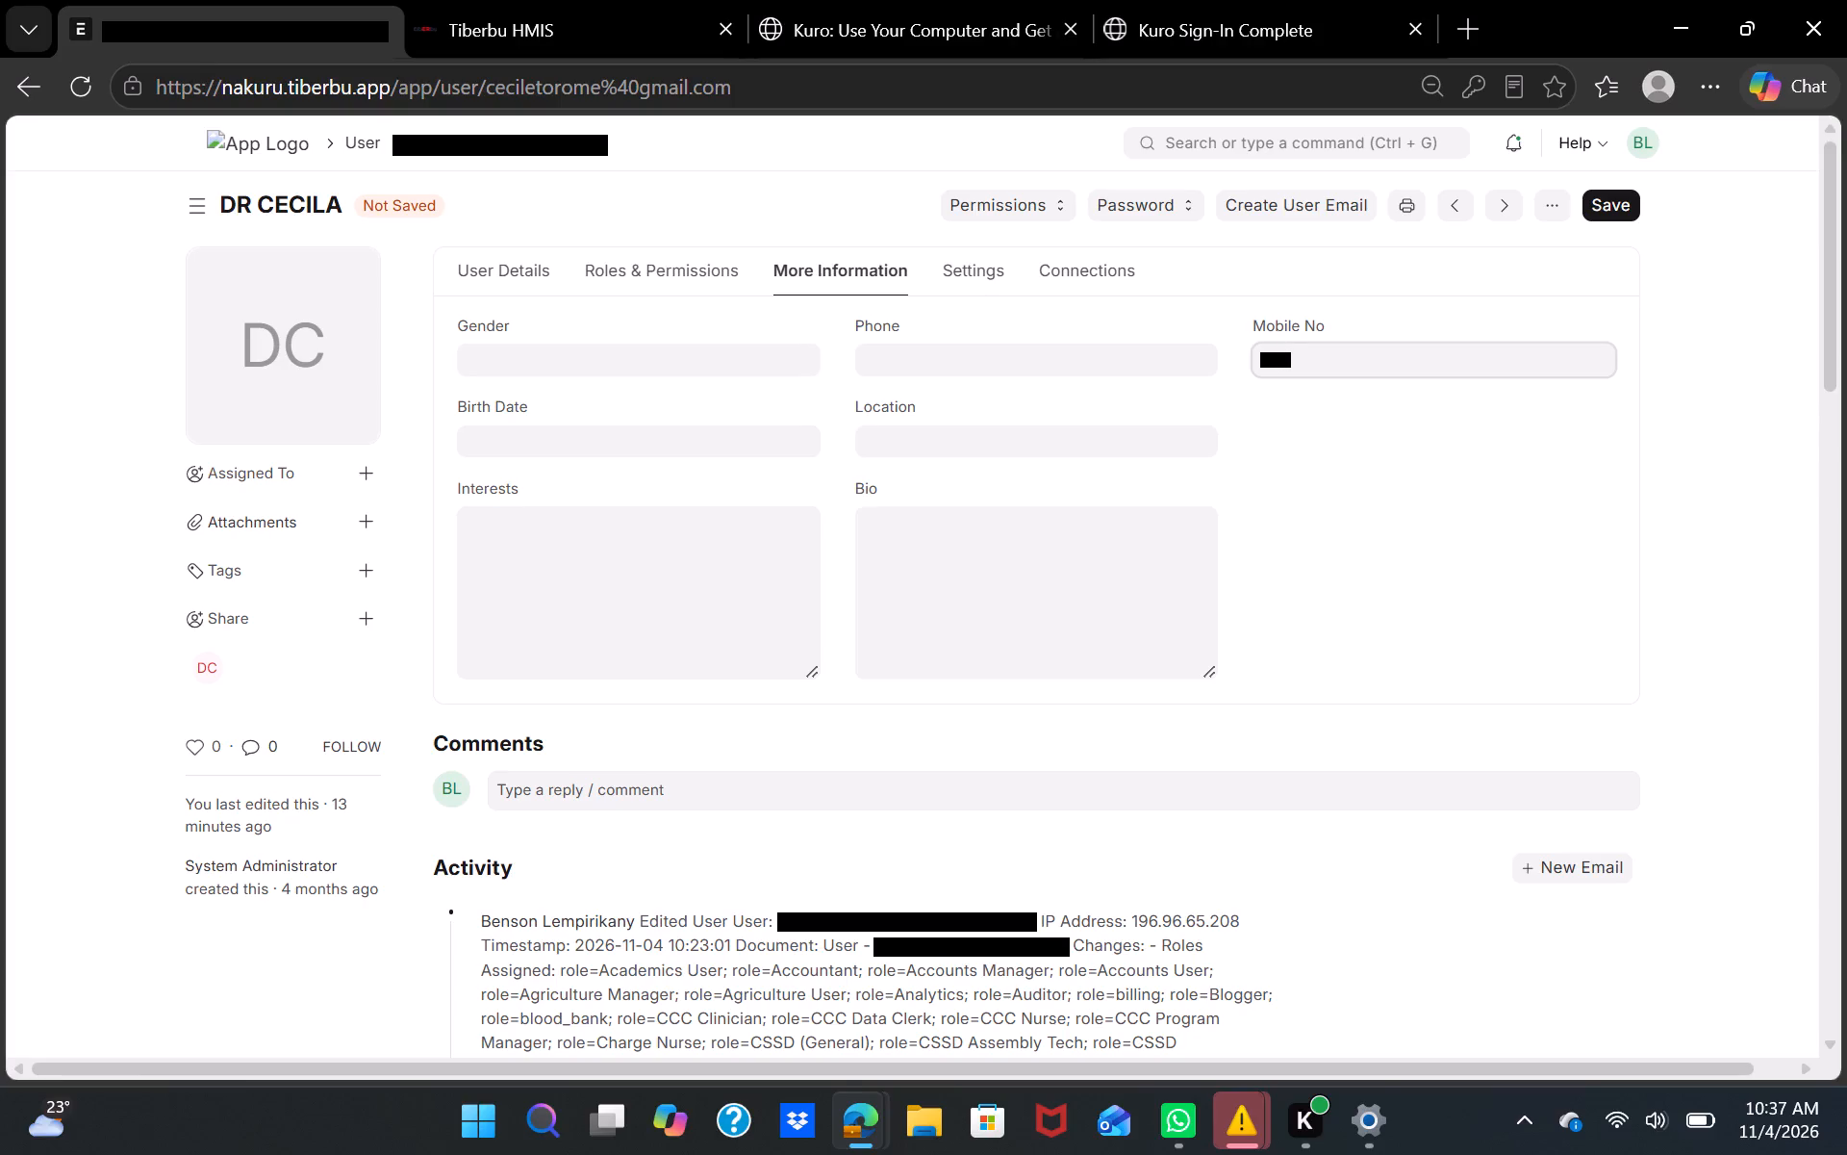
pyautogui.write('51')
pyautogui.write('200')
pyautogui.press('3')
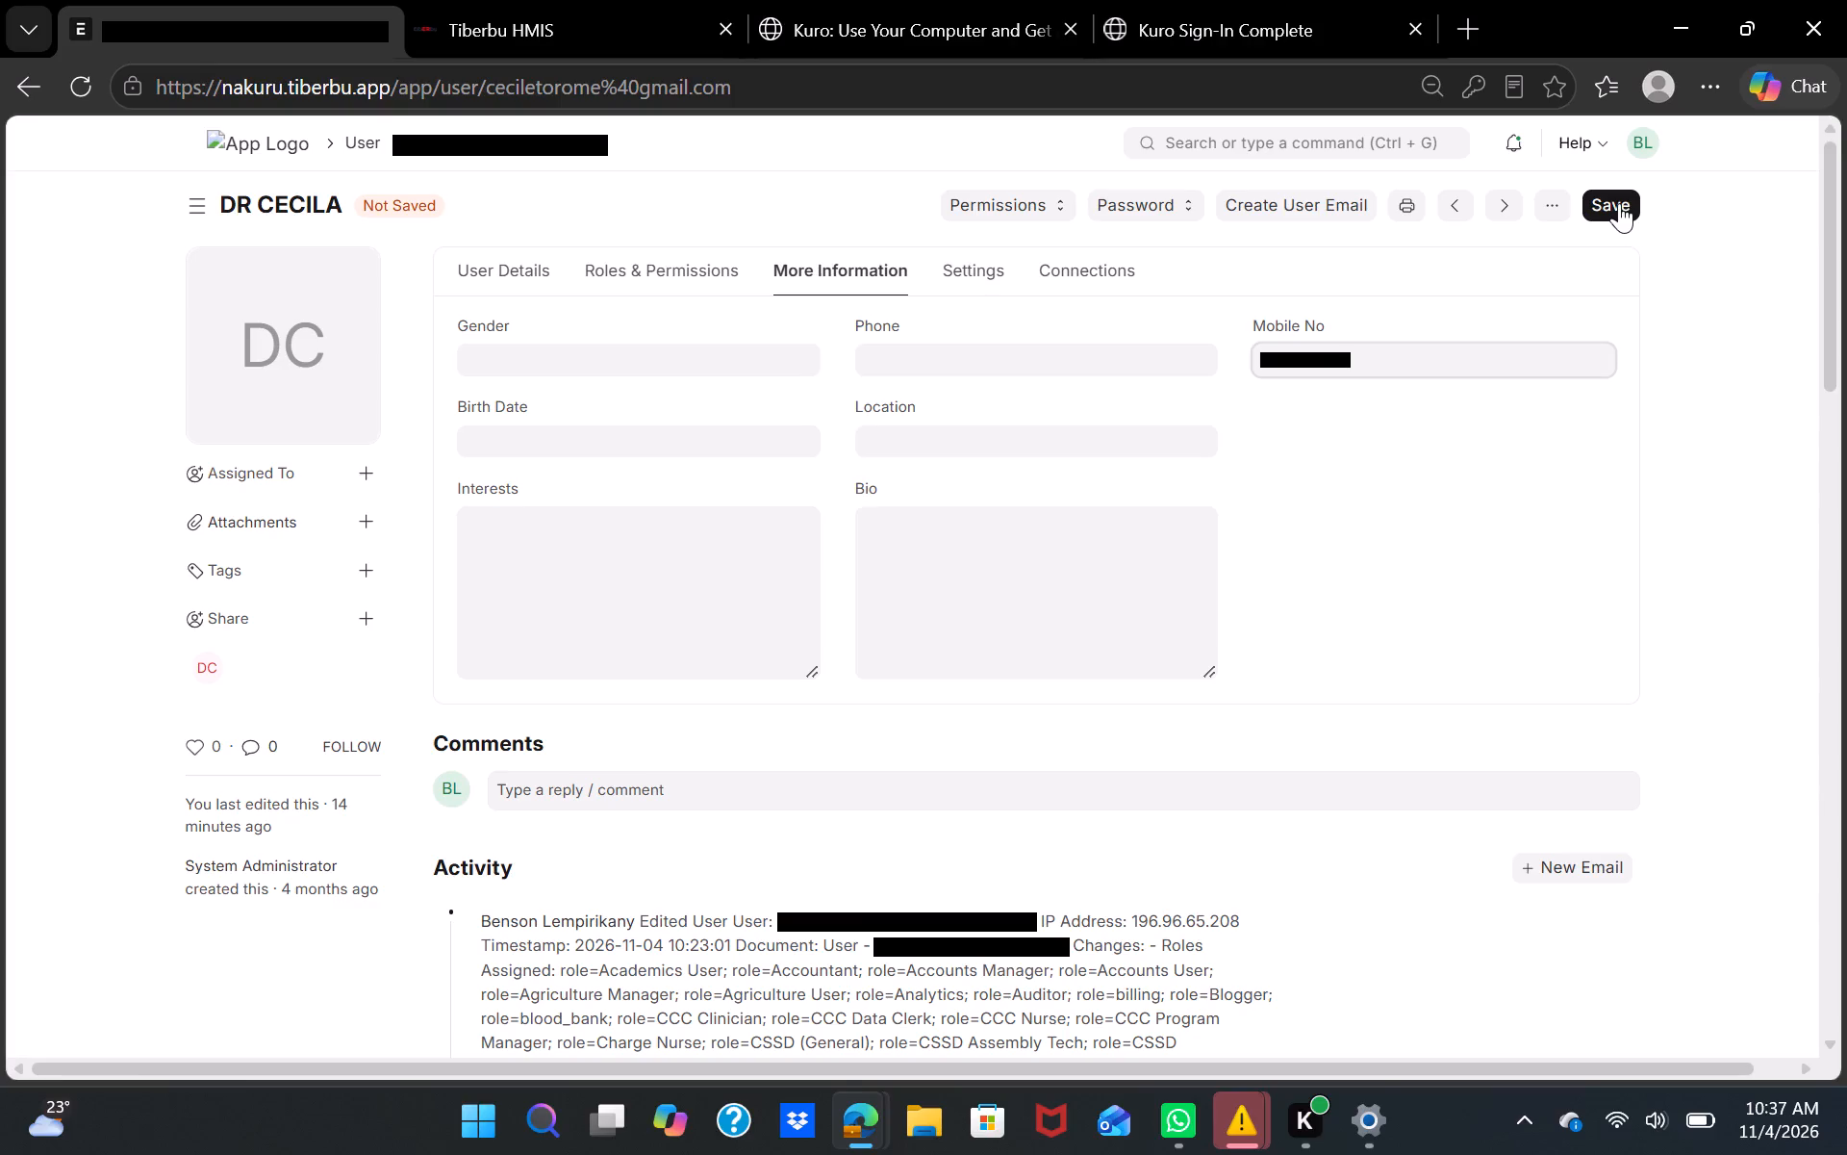
pyautogui.click(1619, 204)
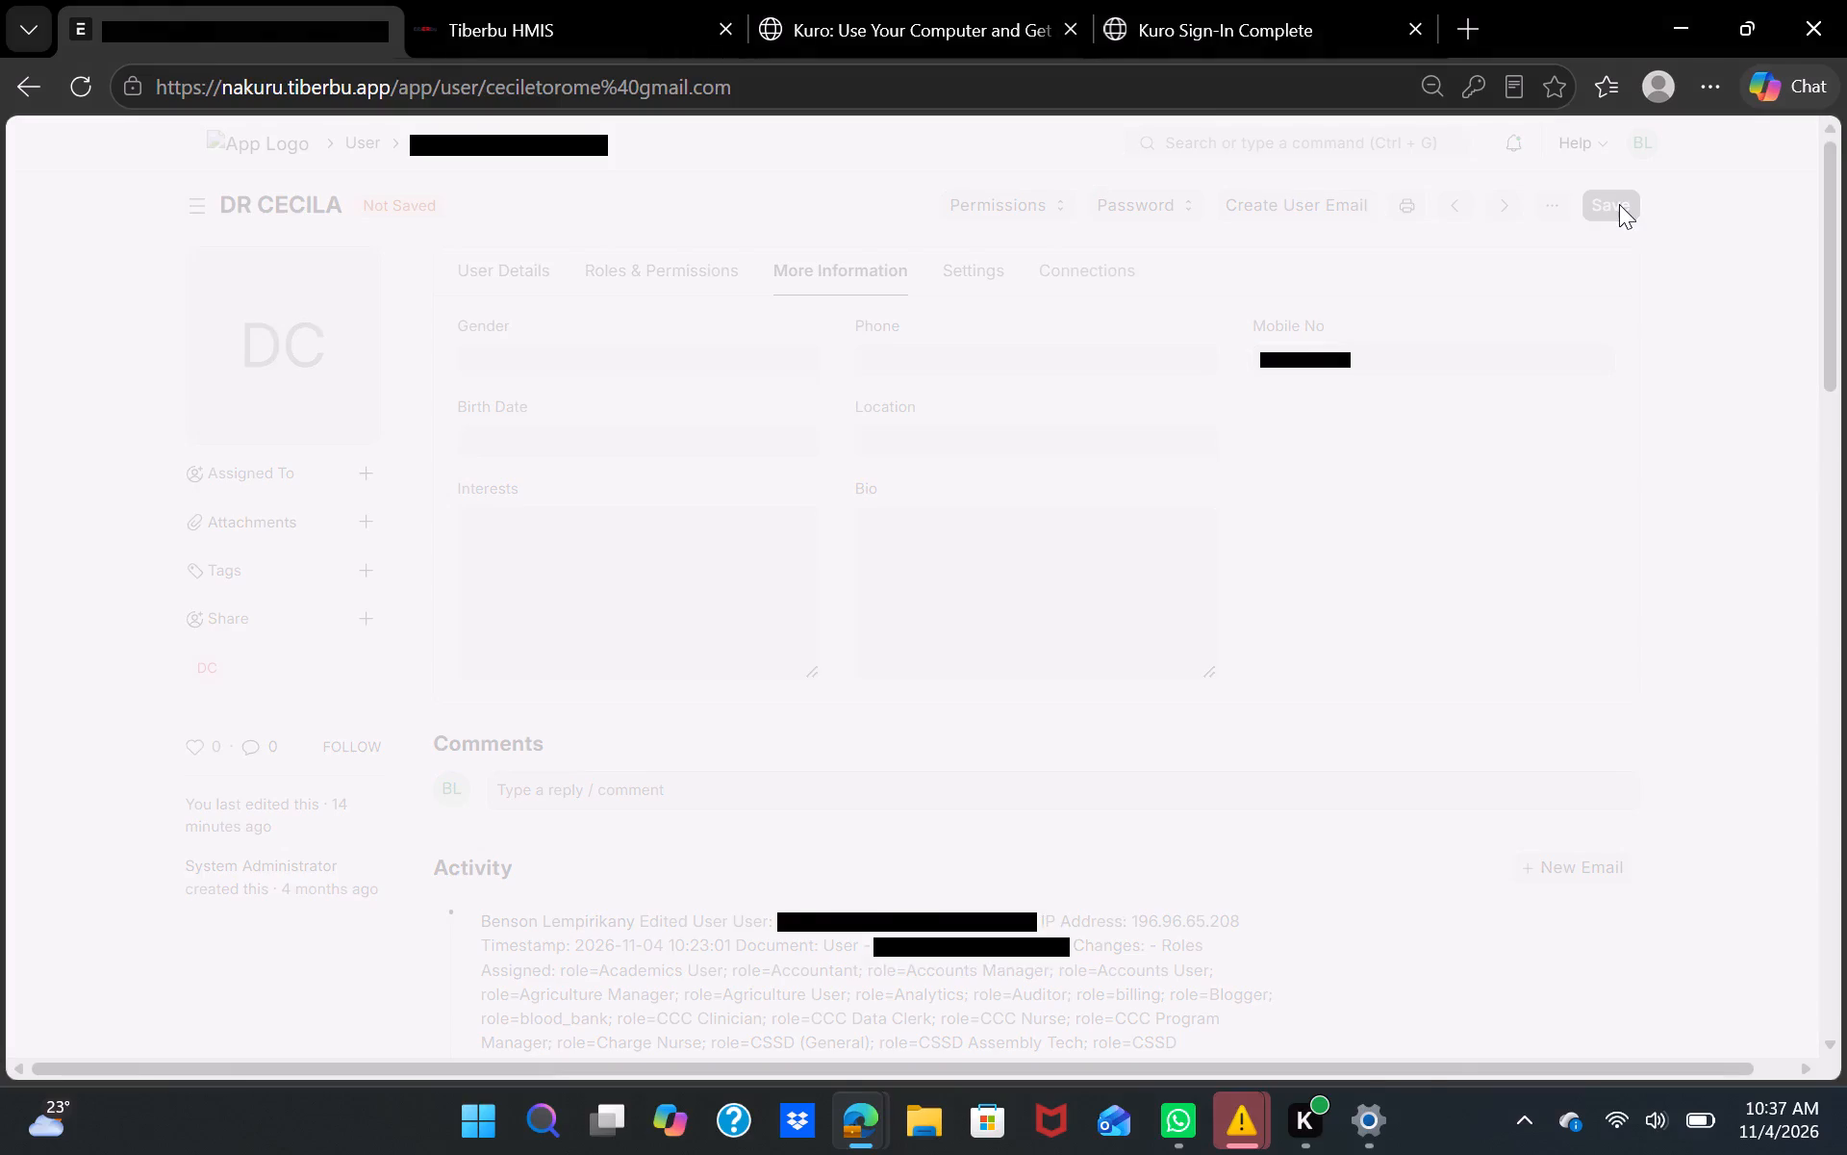
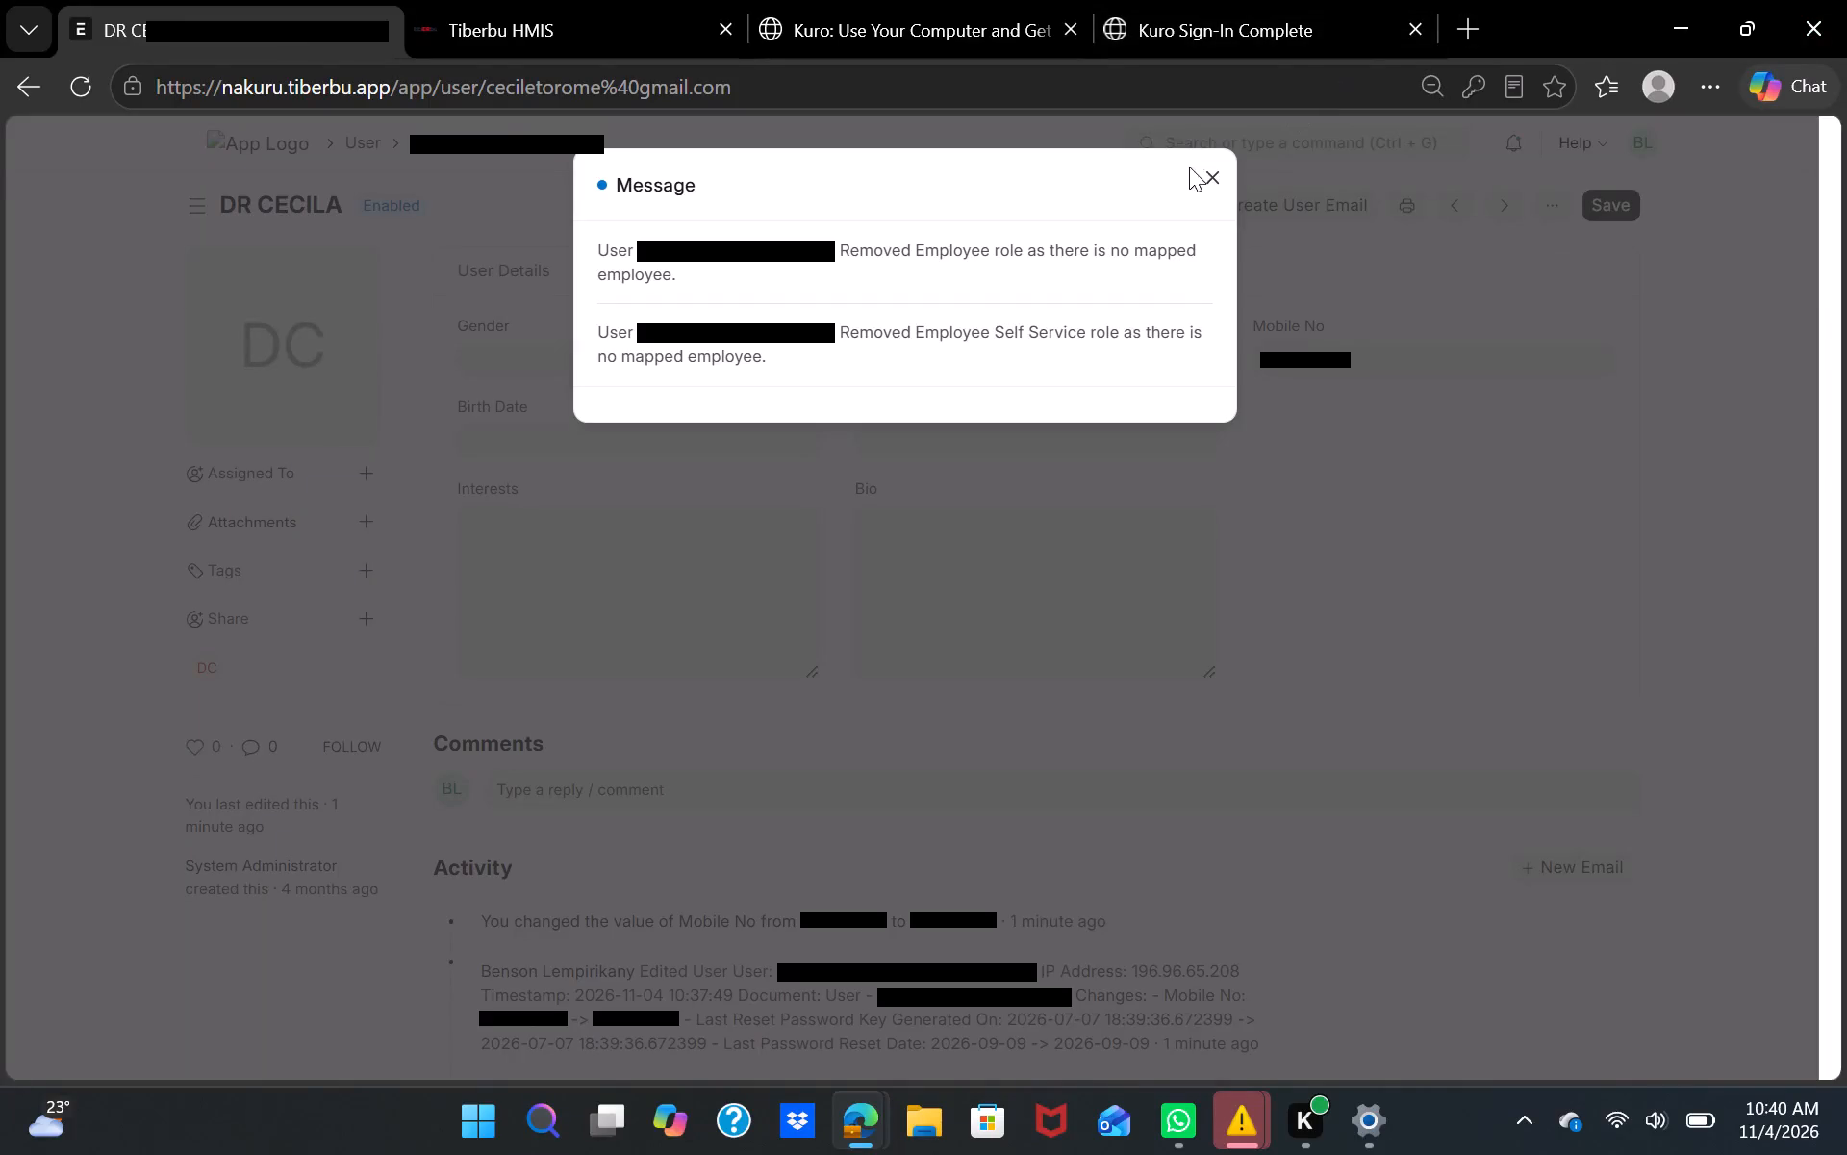
# Dismiss the role-removal message on the DR CECILA record and go back to the full User List.
pyautogui.click(1199, 167)
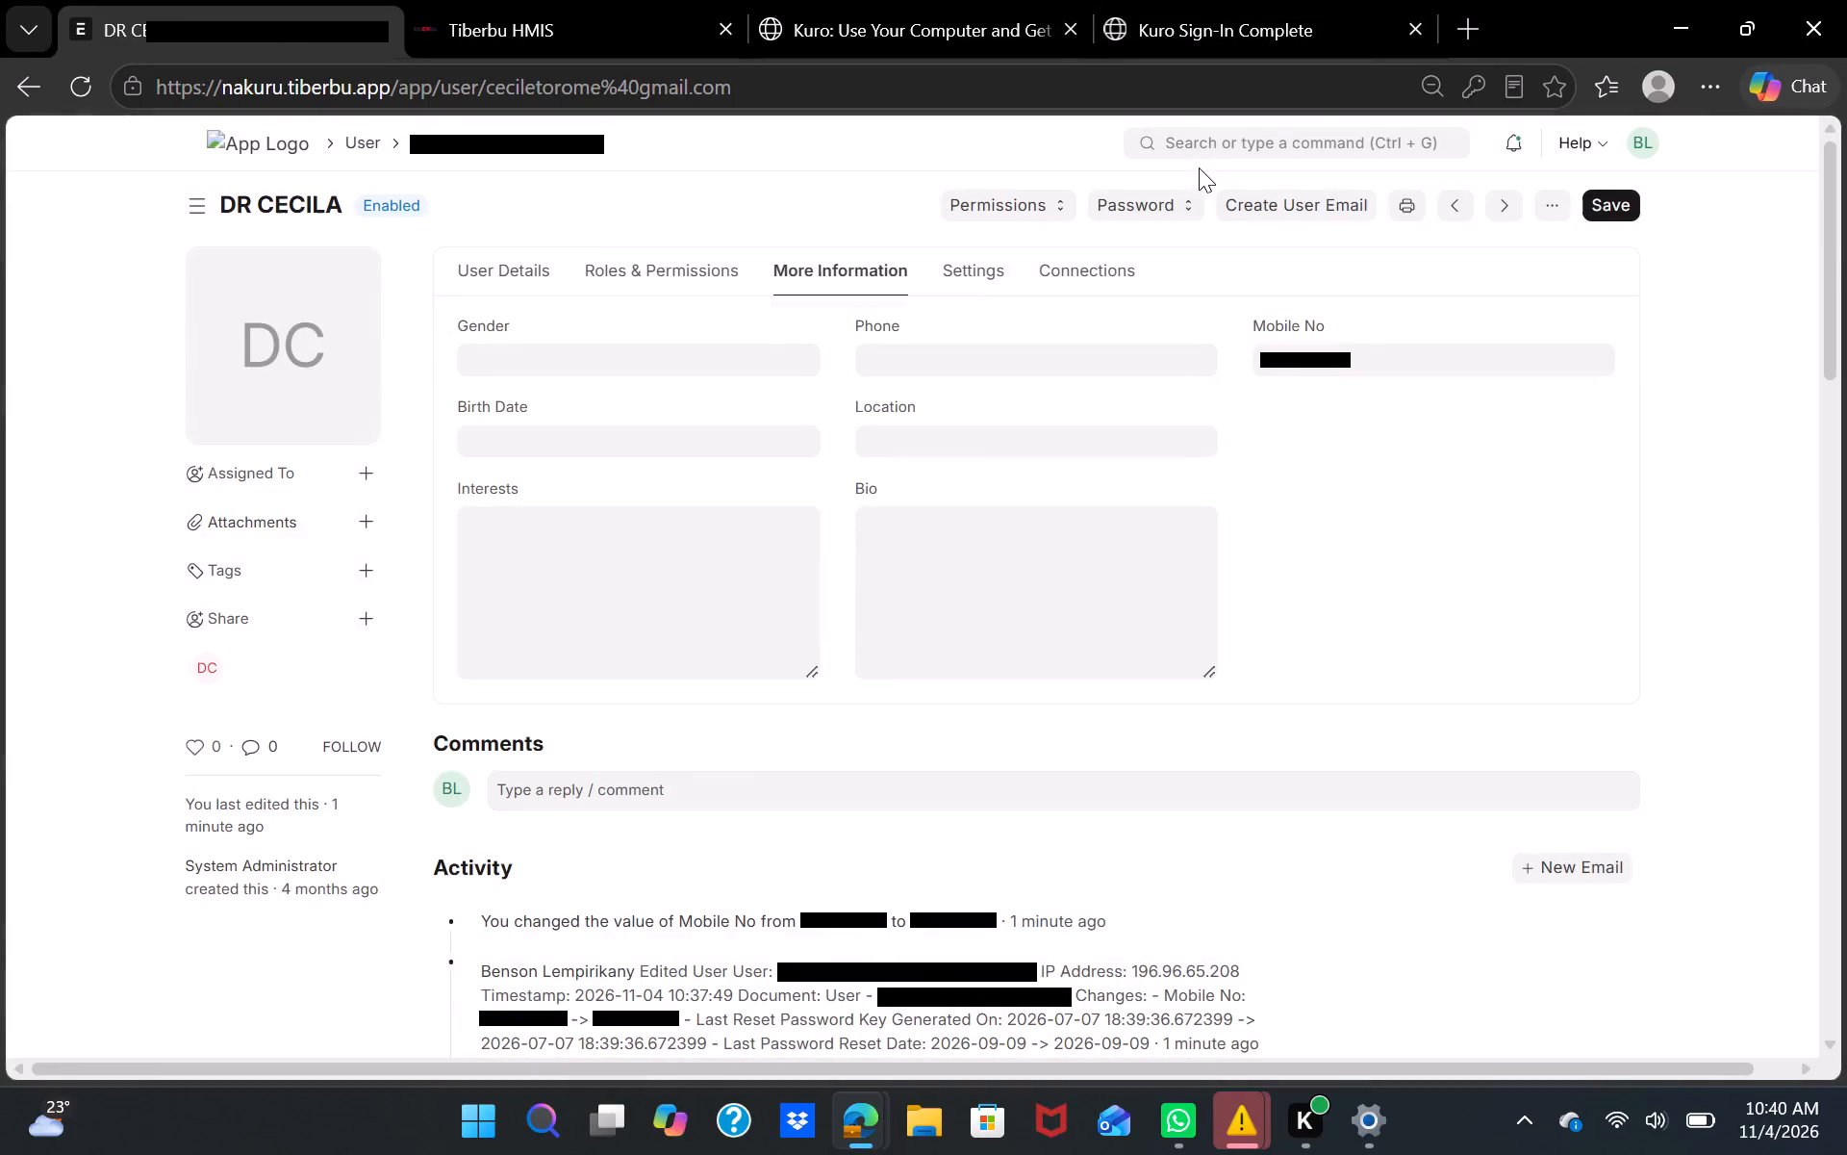
pyautogui.click(1226, 133)
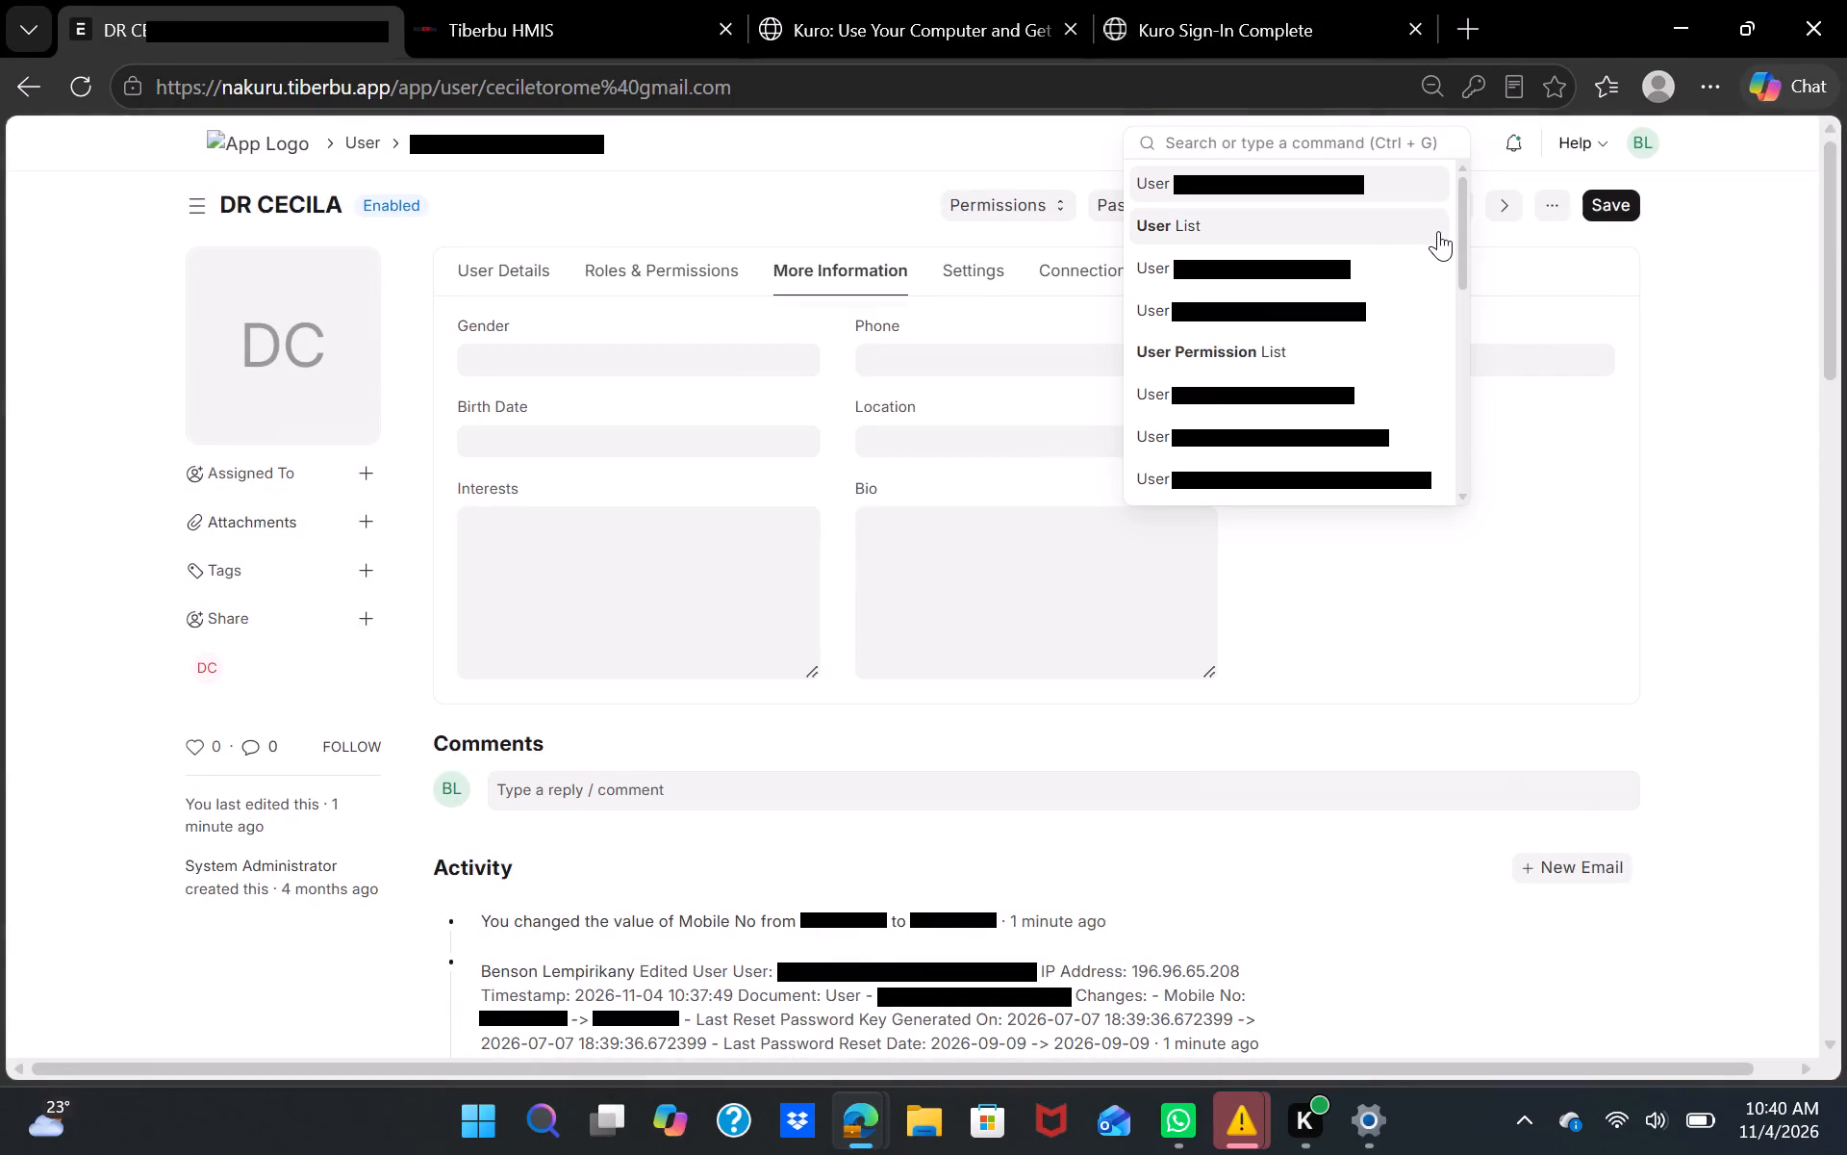
pyautogui.click(1182, 225)
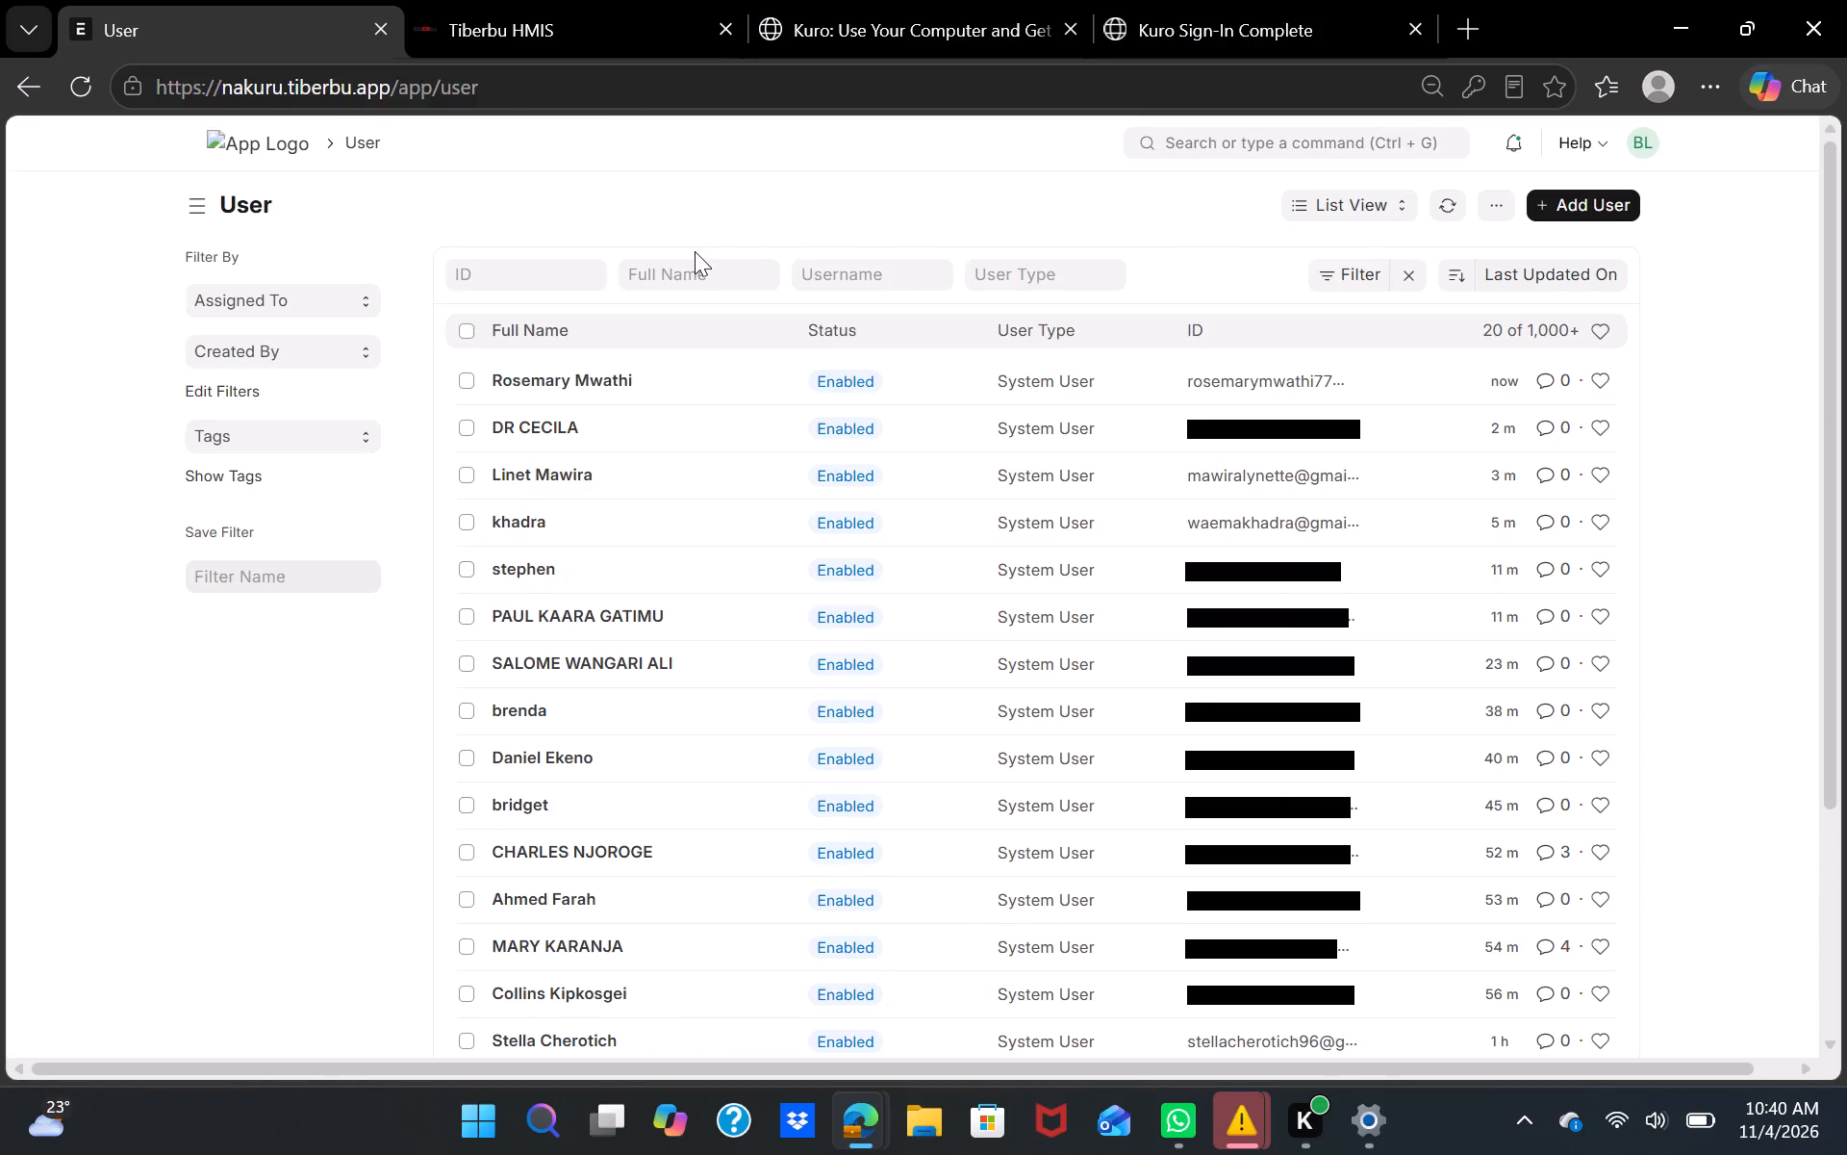
pyautogui.click(874, 269)
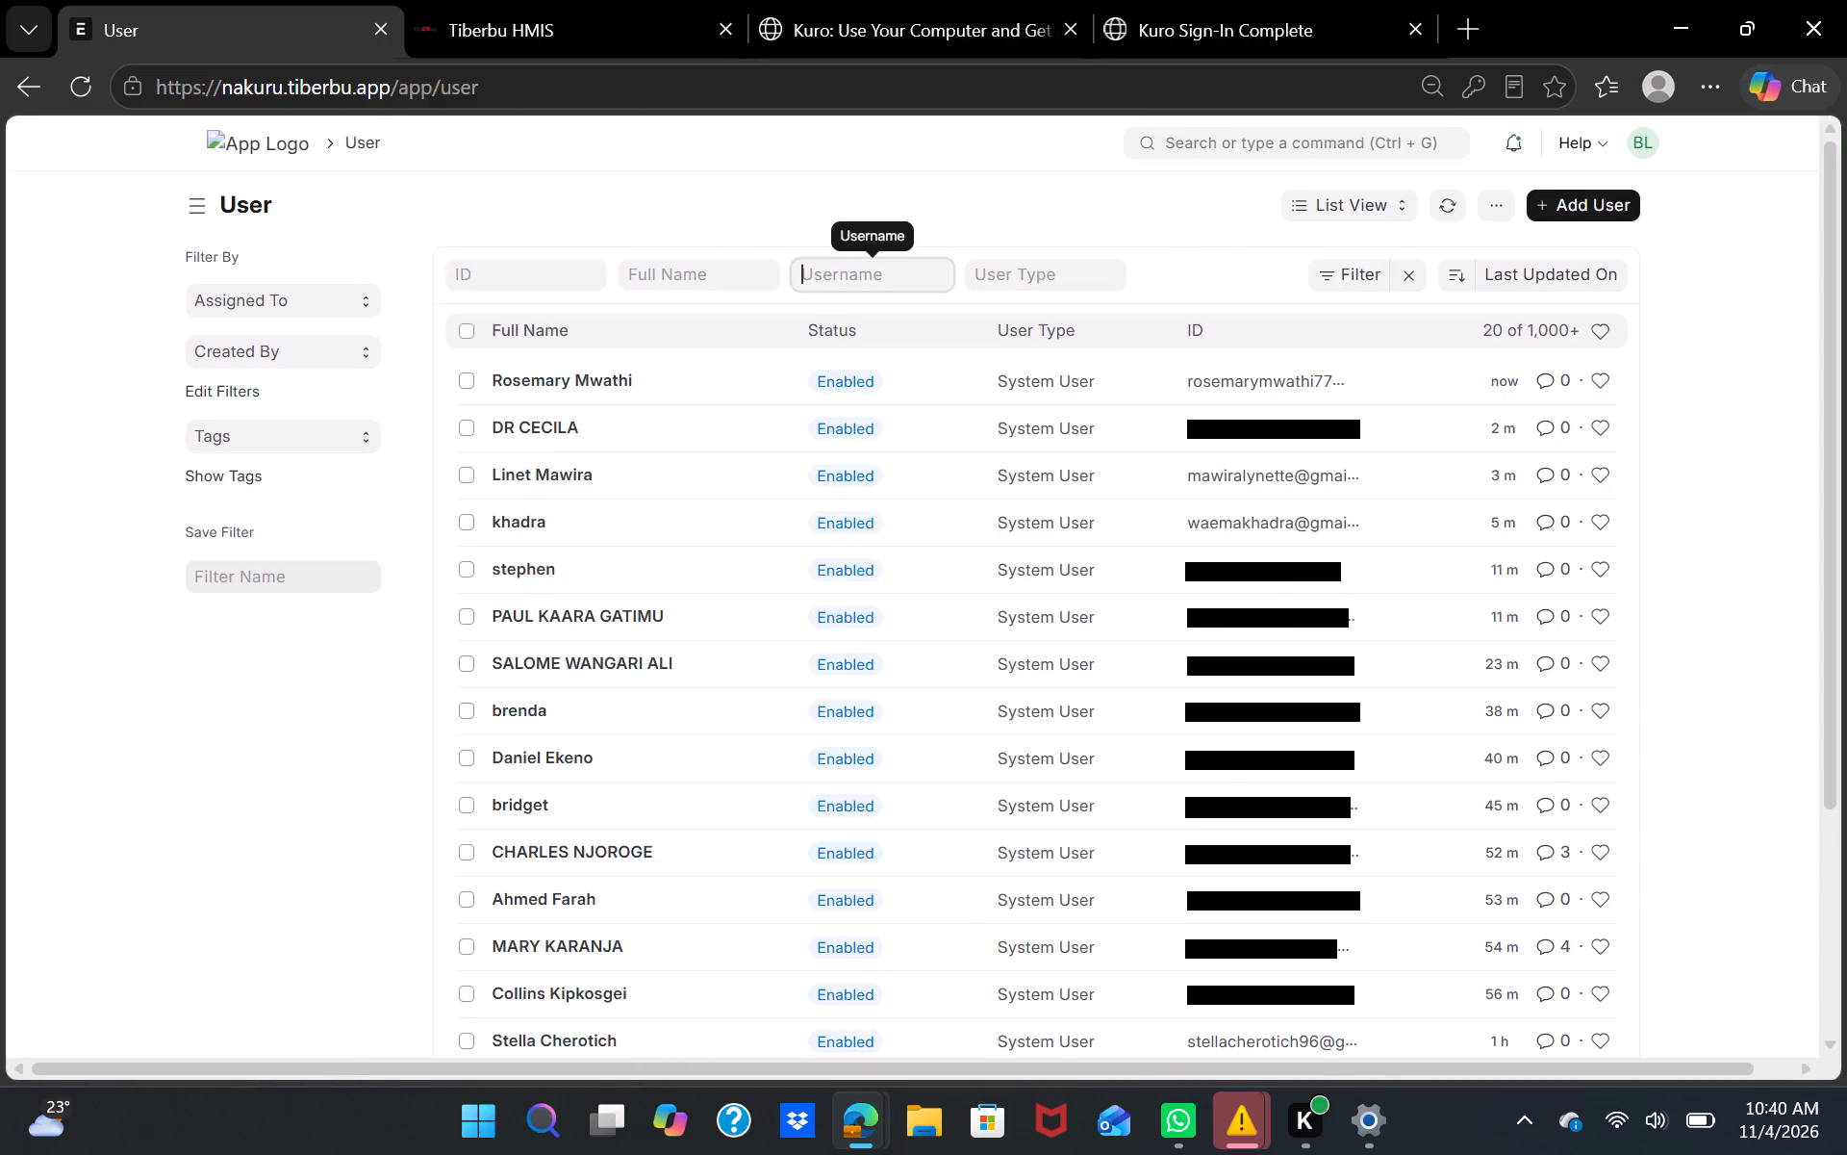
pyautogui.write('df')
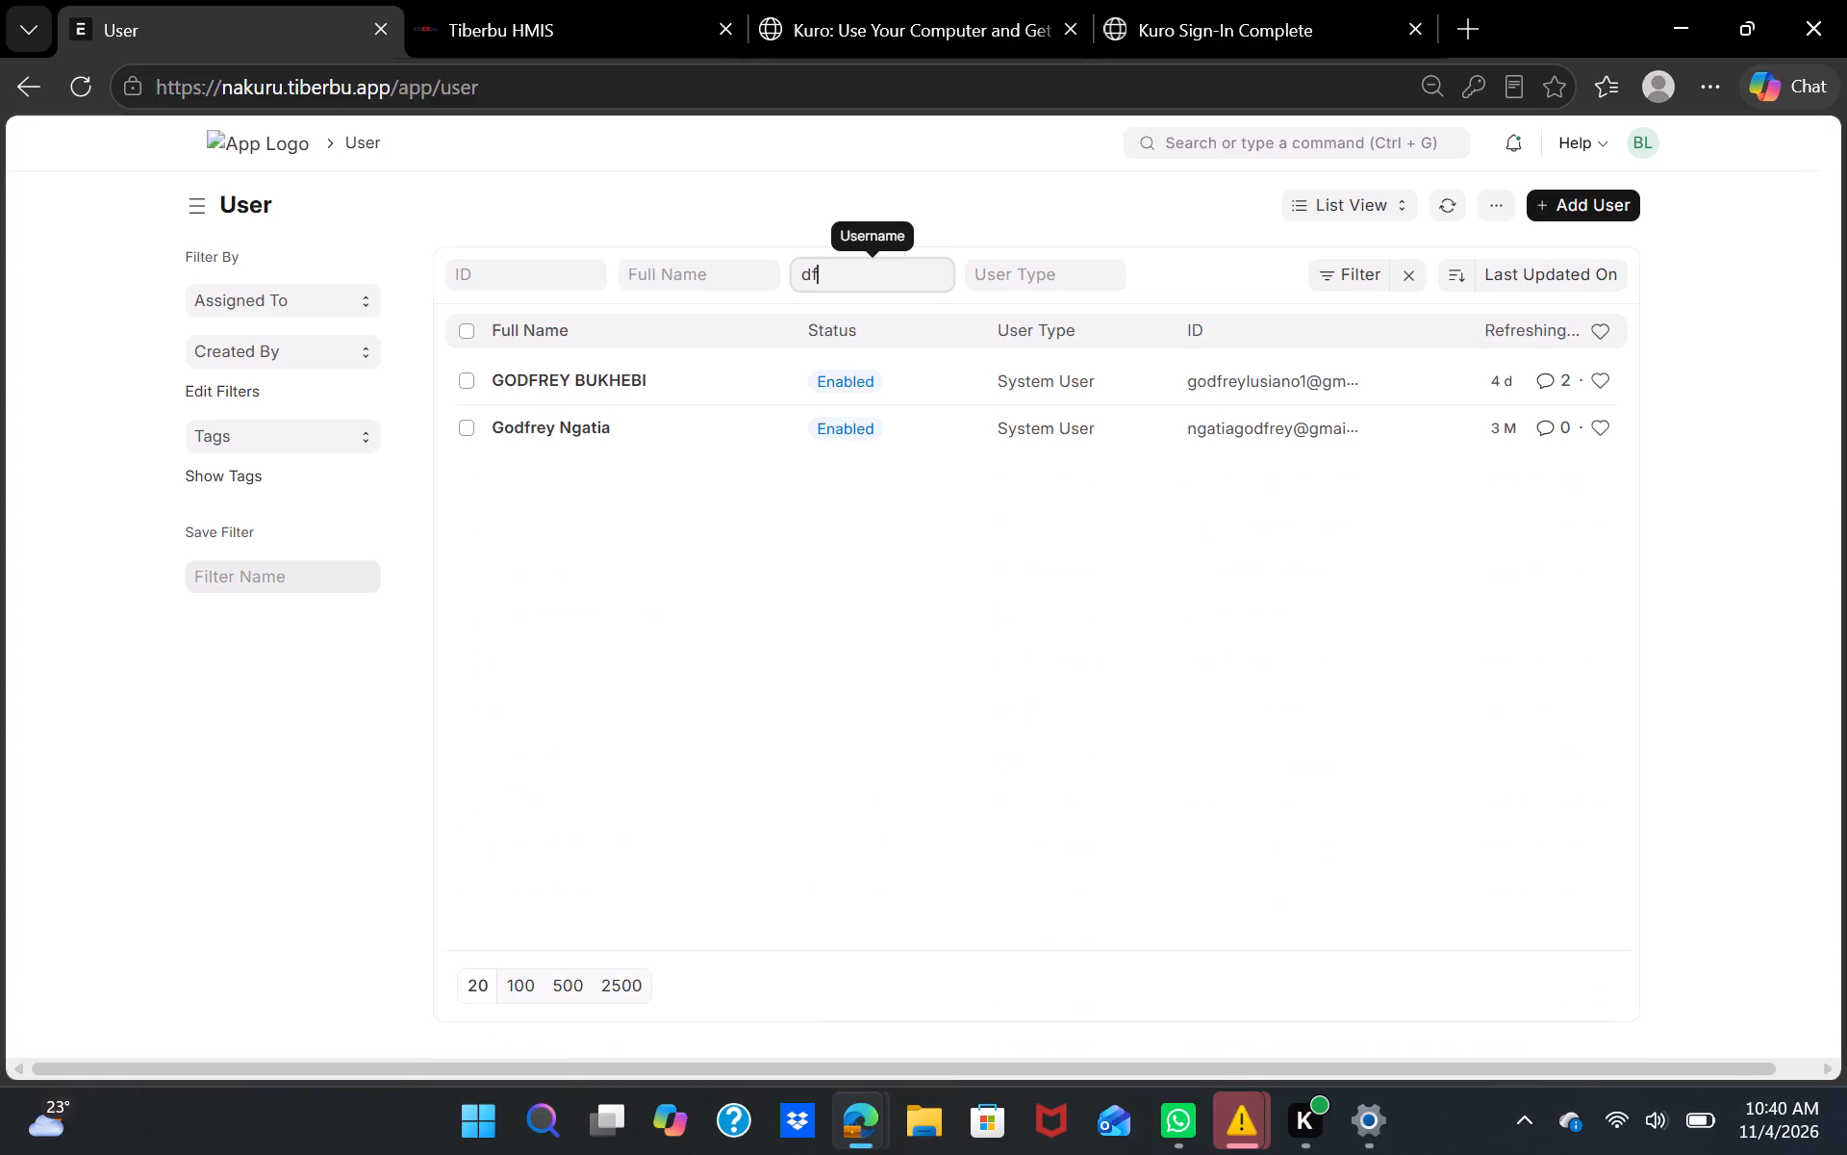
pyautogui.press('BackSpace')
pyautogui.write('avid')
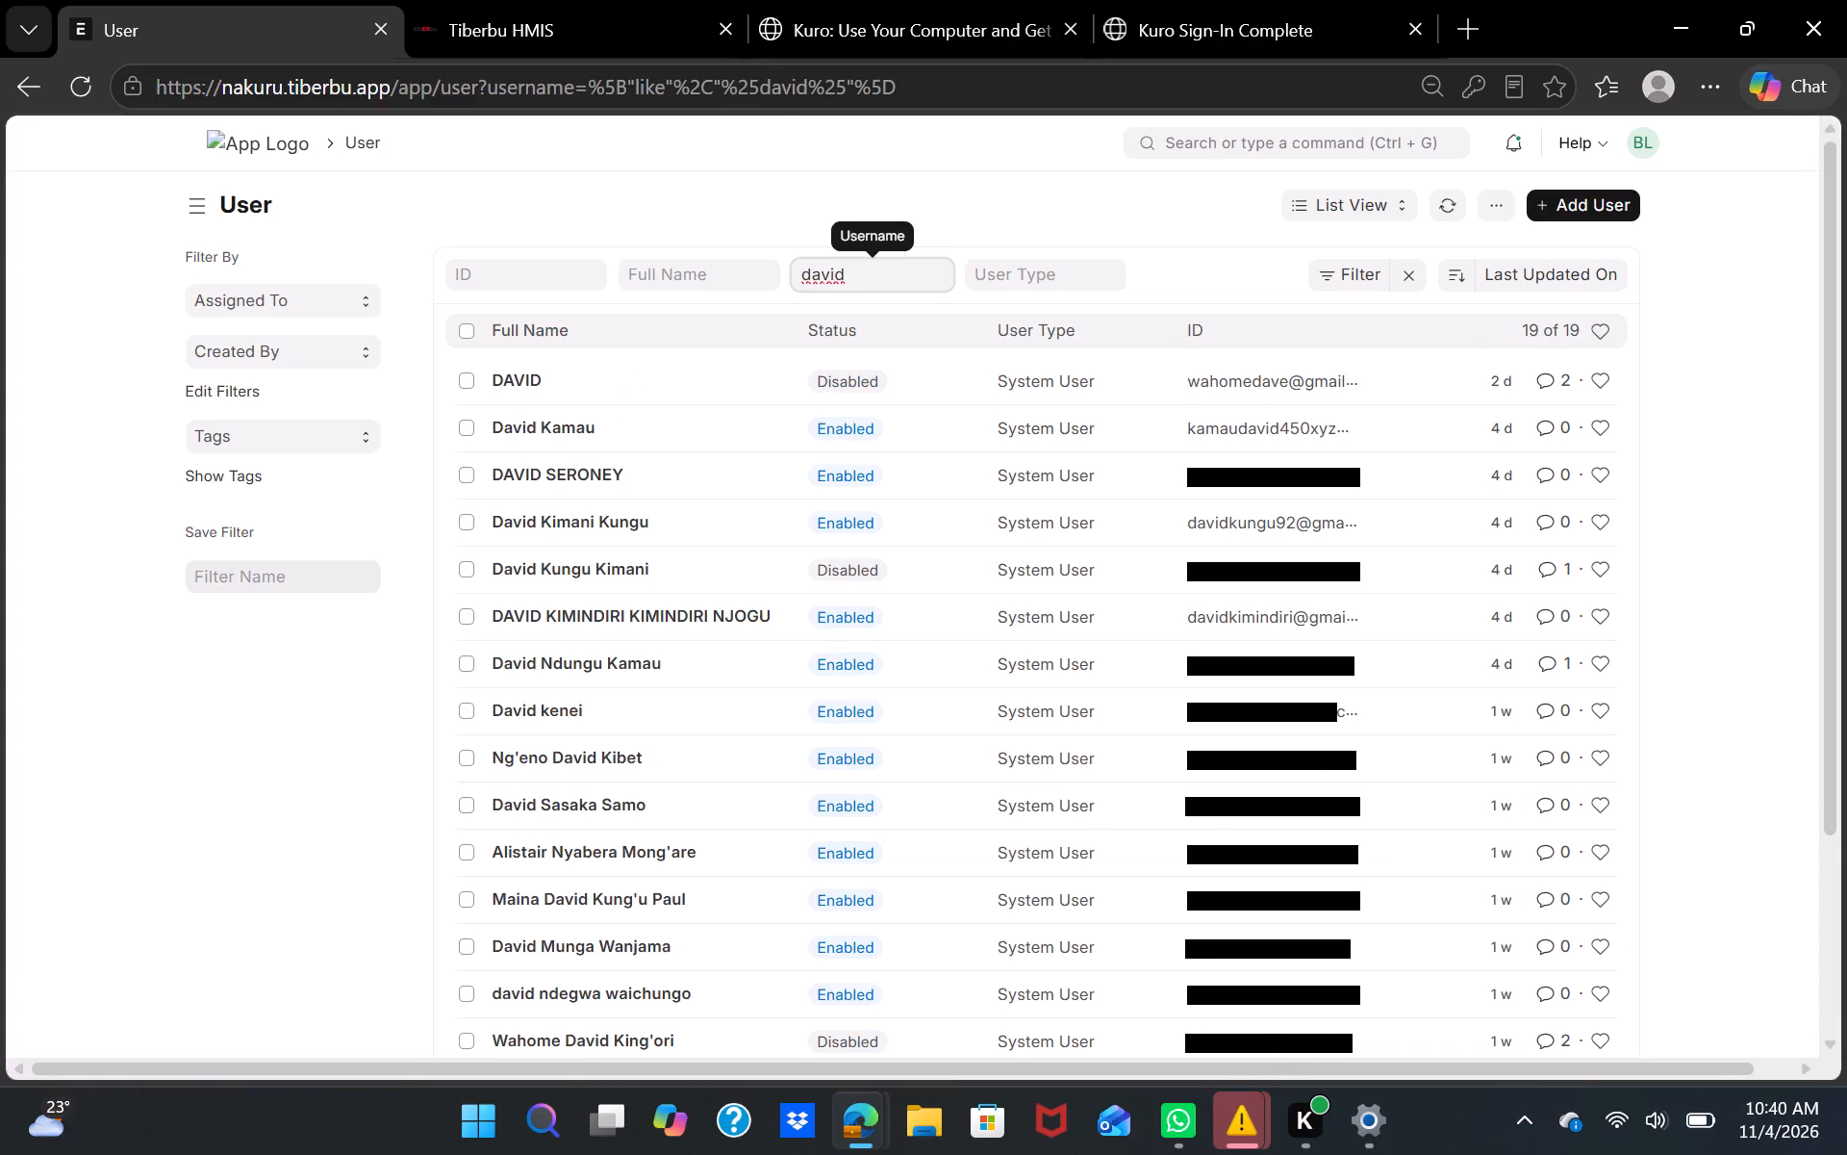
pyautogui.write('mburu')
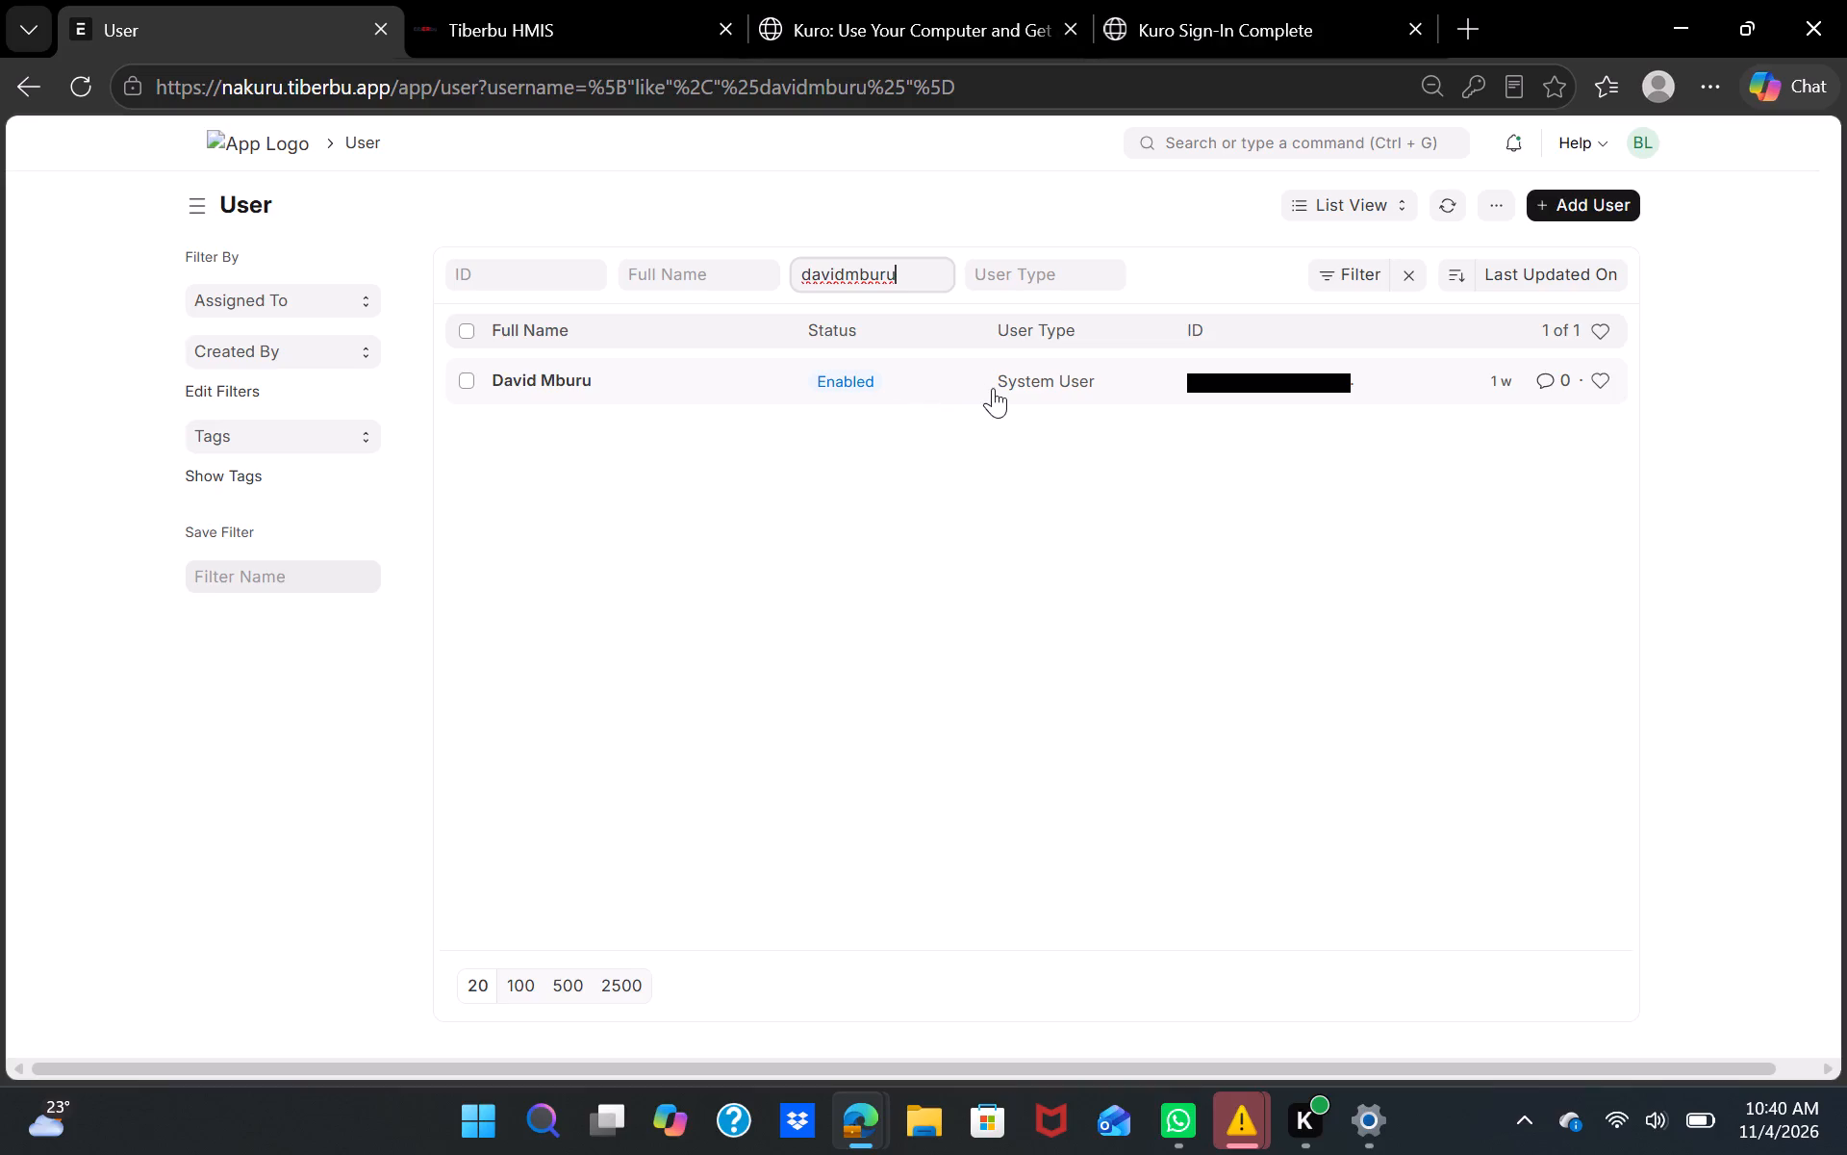
pyautogui.click(968, 381)
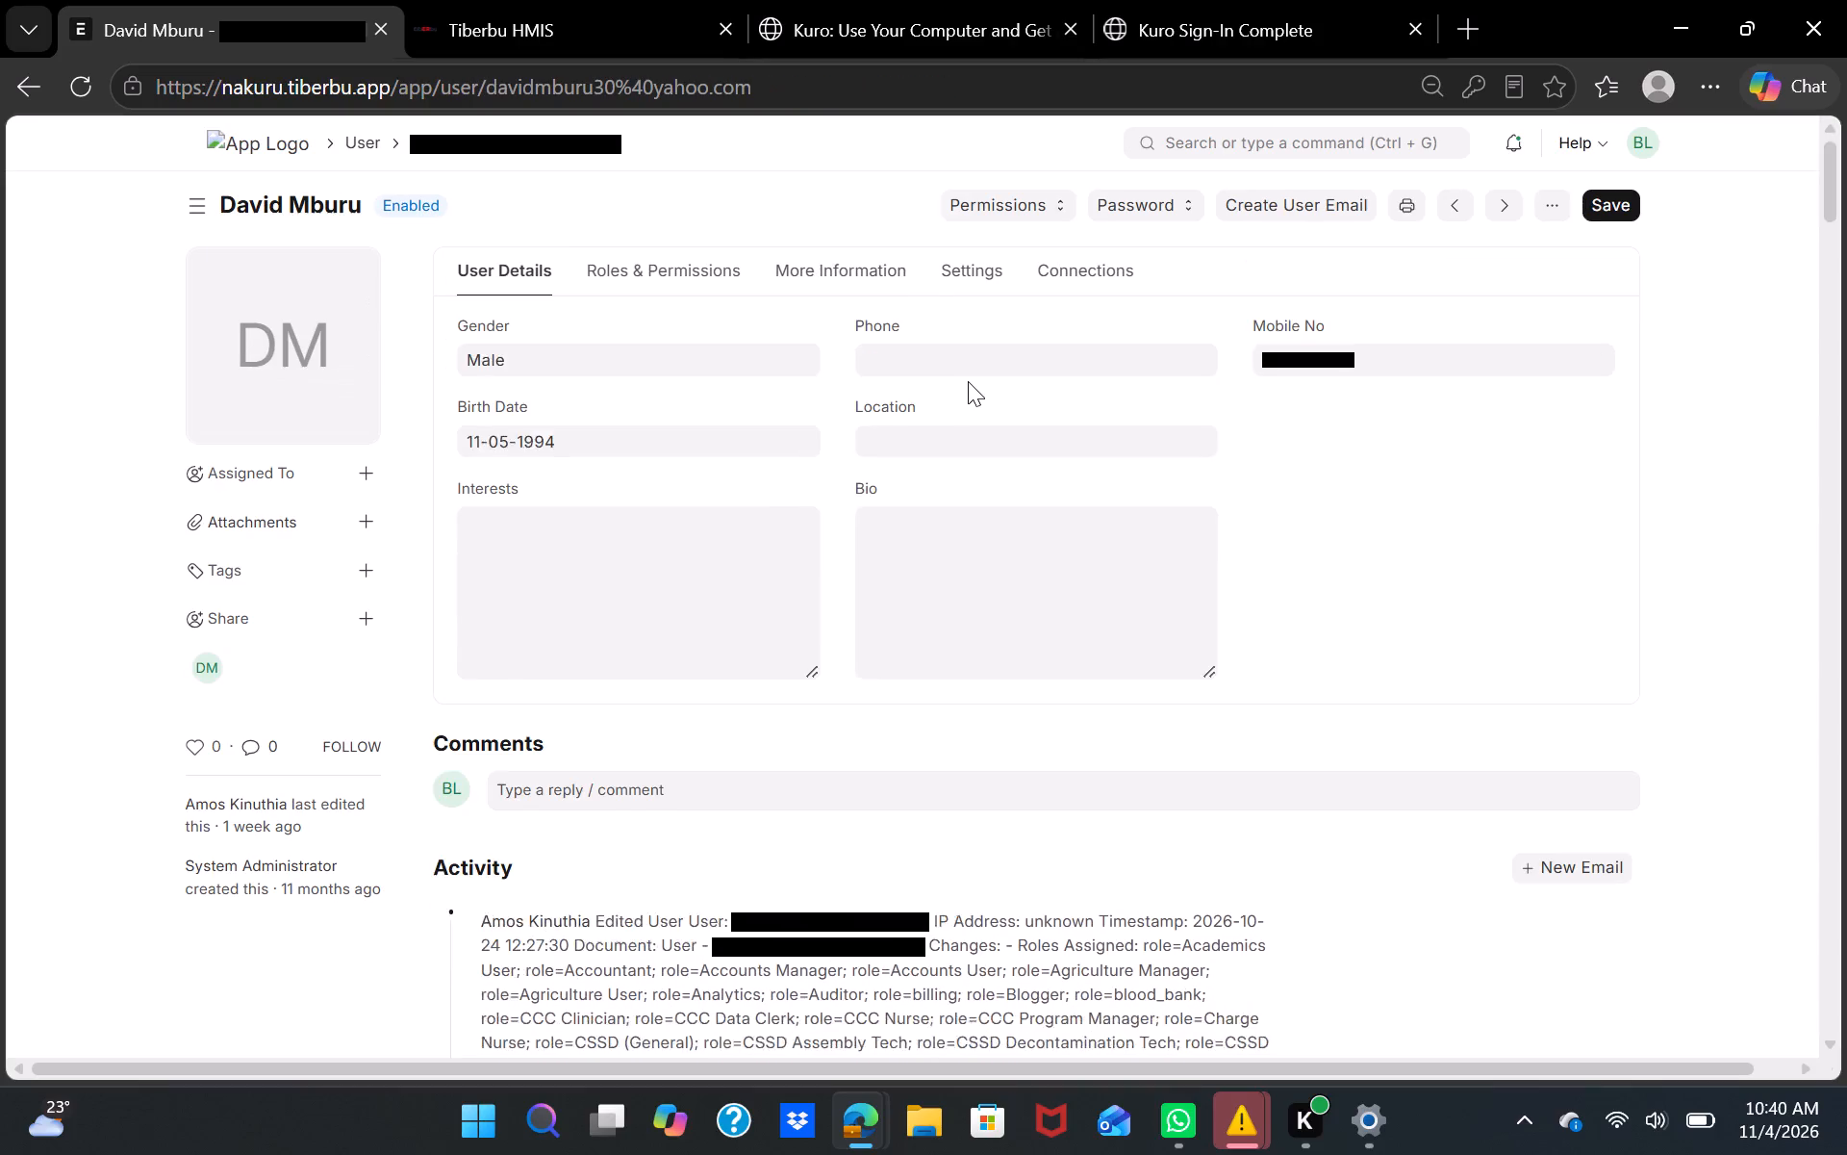
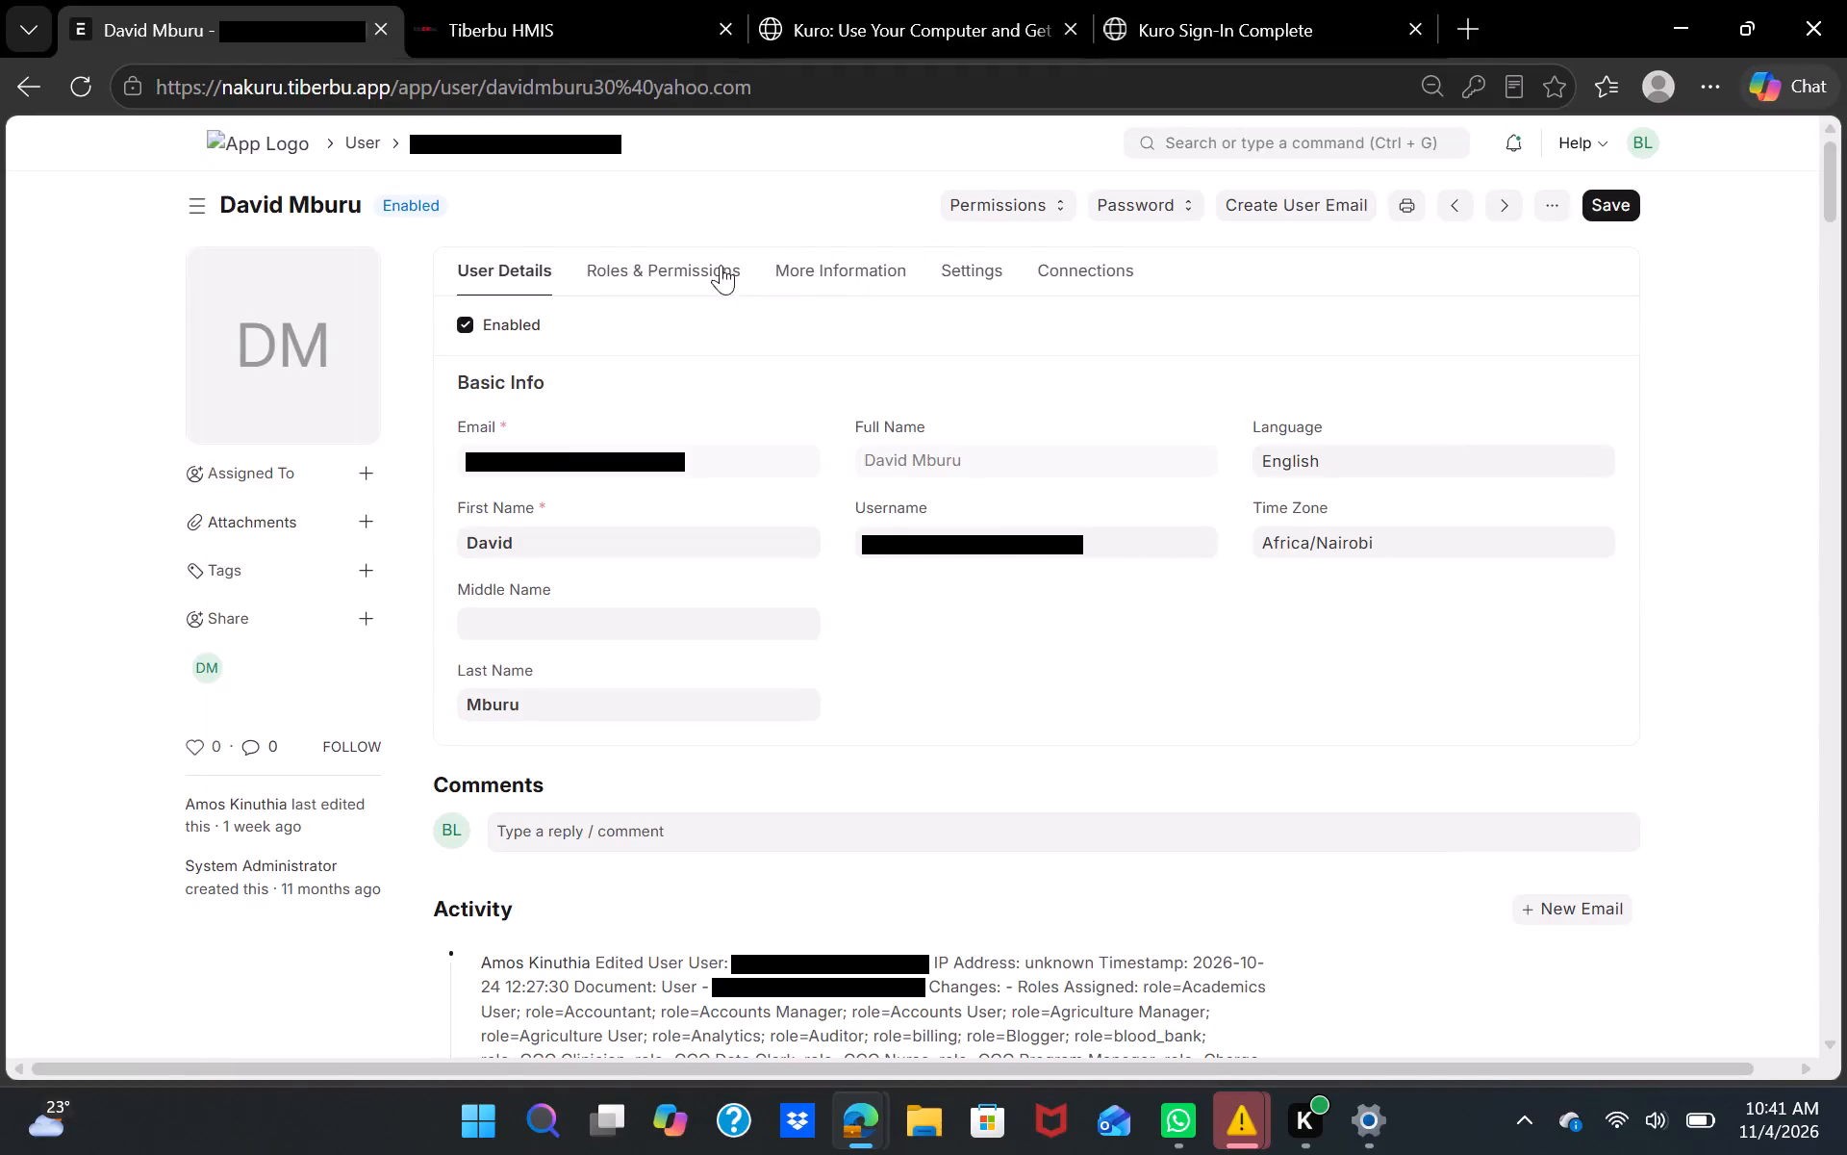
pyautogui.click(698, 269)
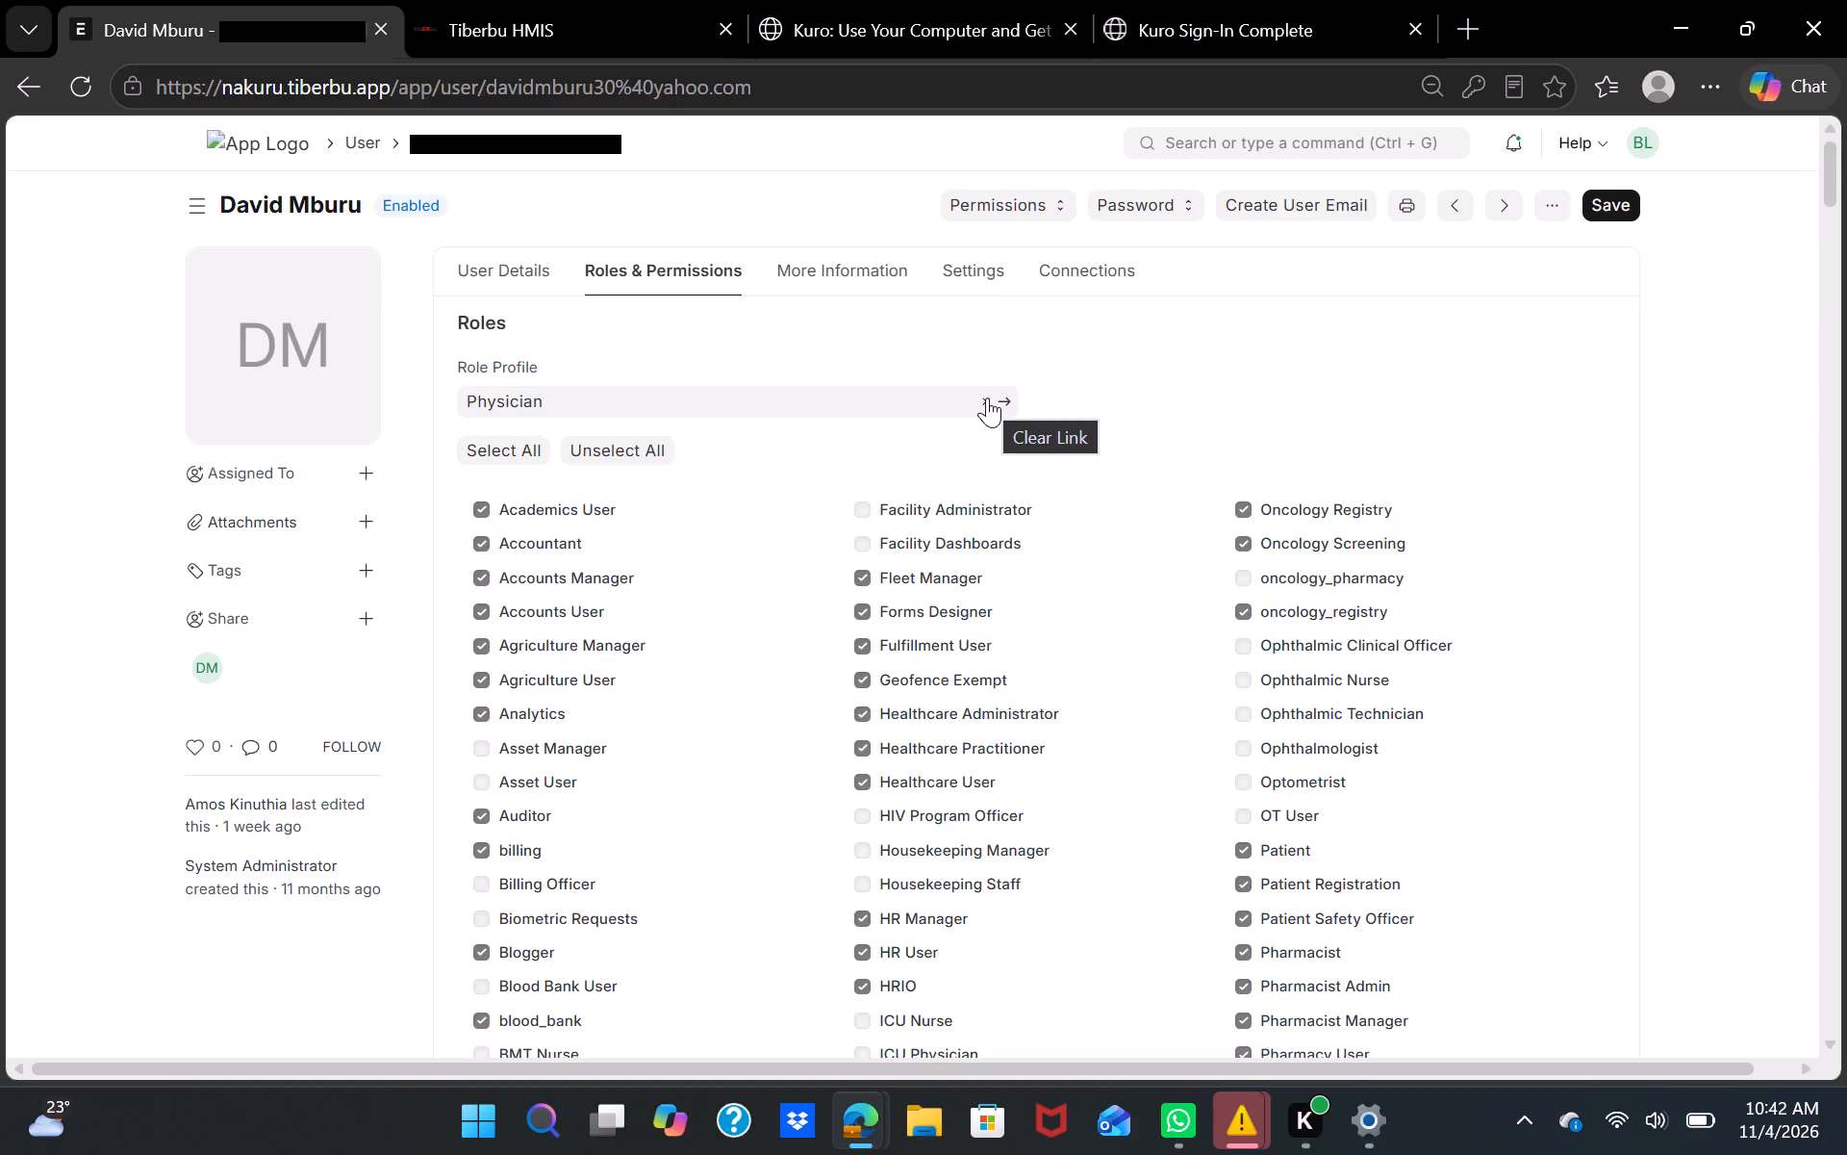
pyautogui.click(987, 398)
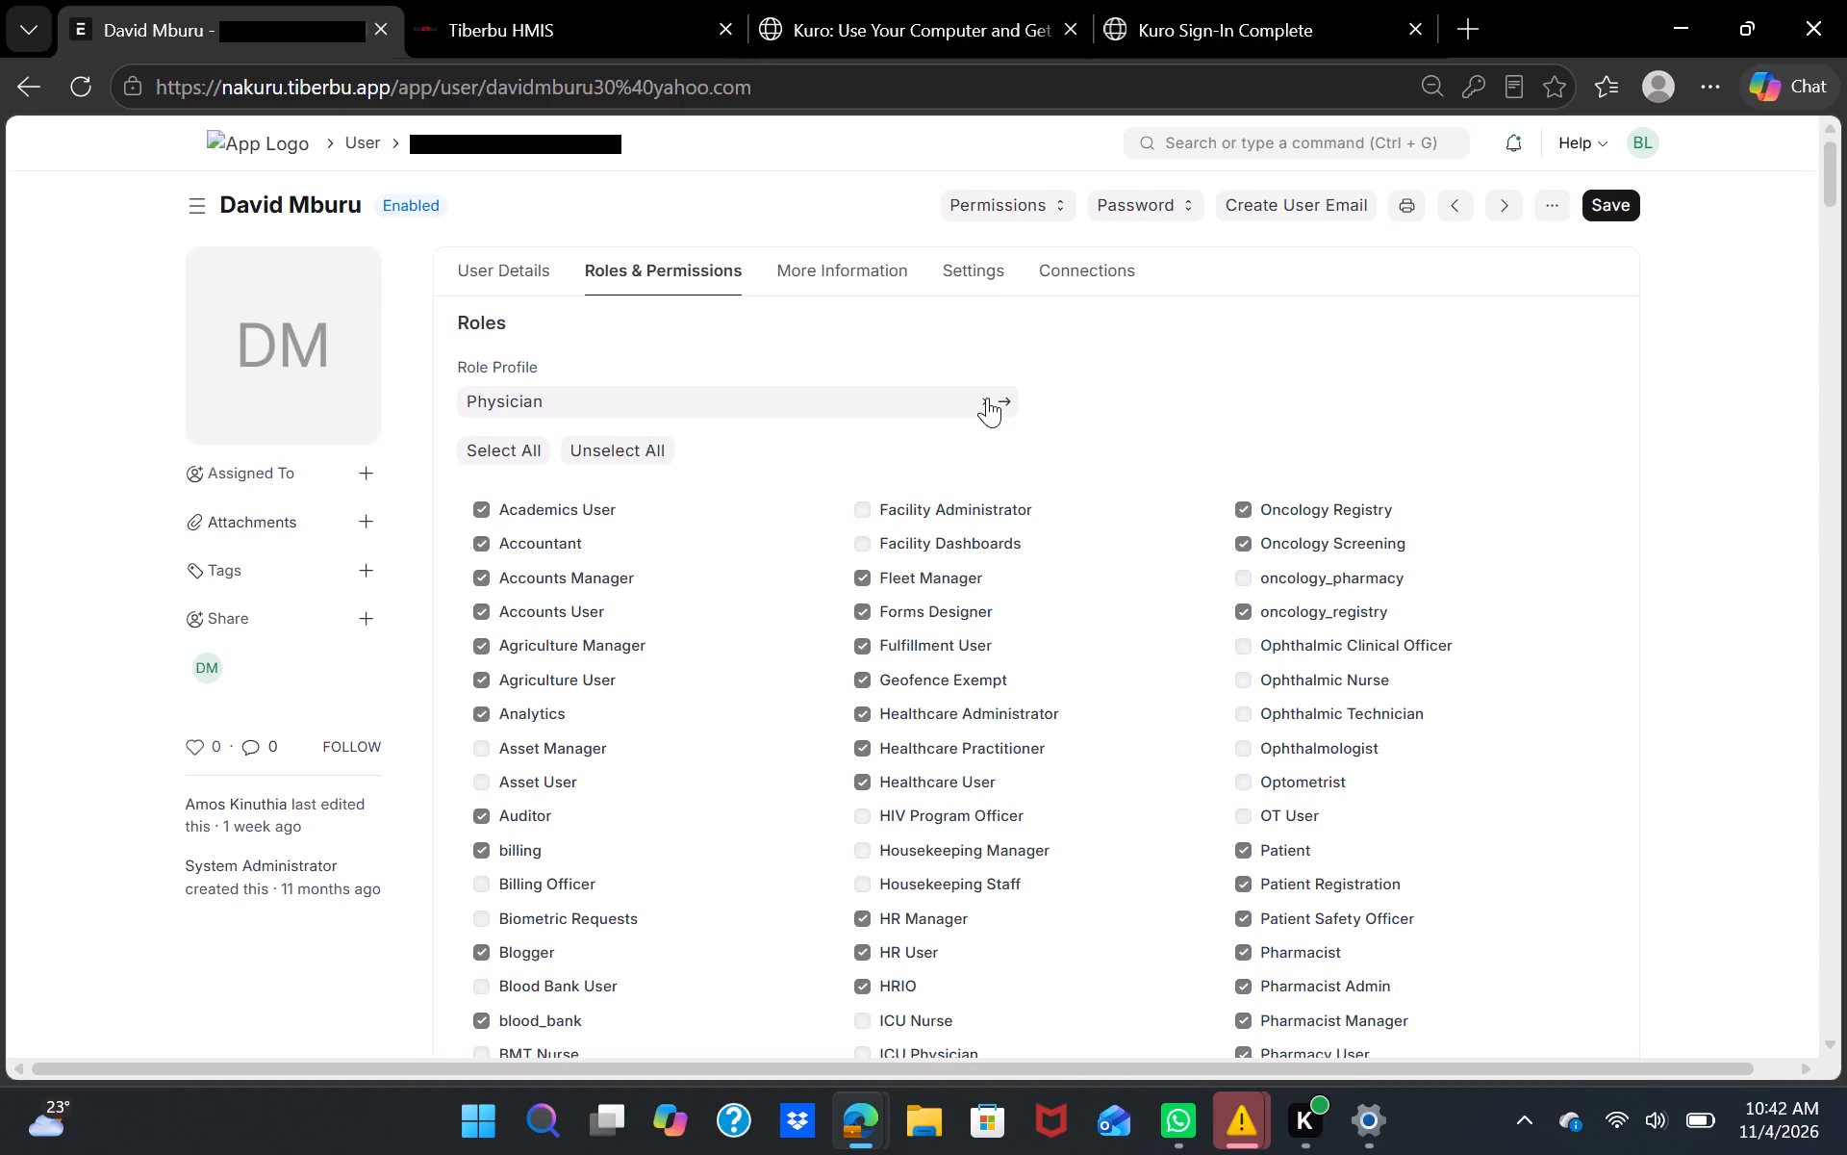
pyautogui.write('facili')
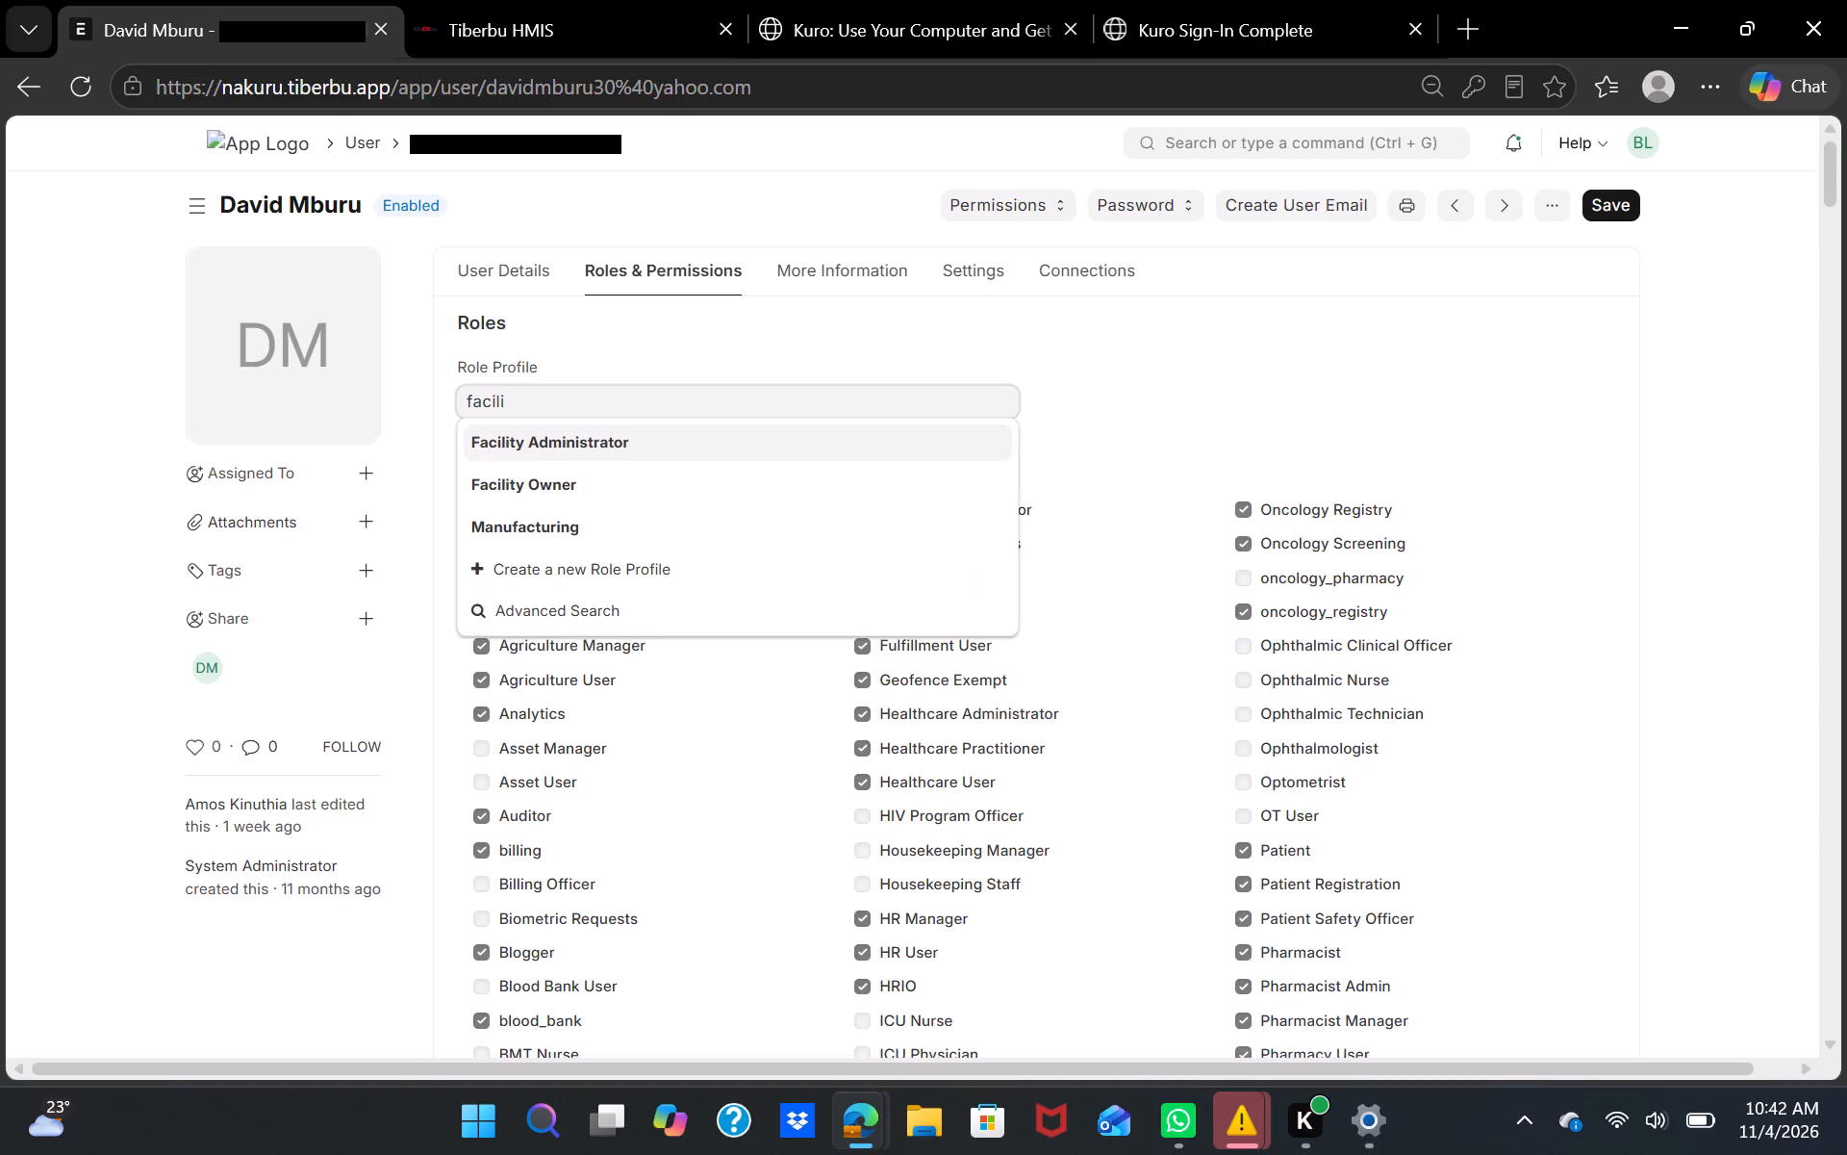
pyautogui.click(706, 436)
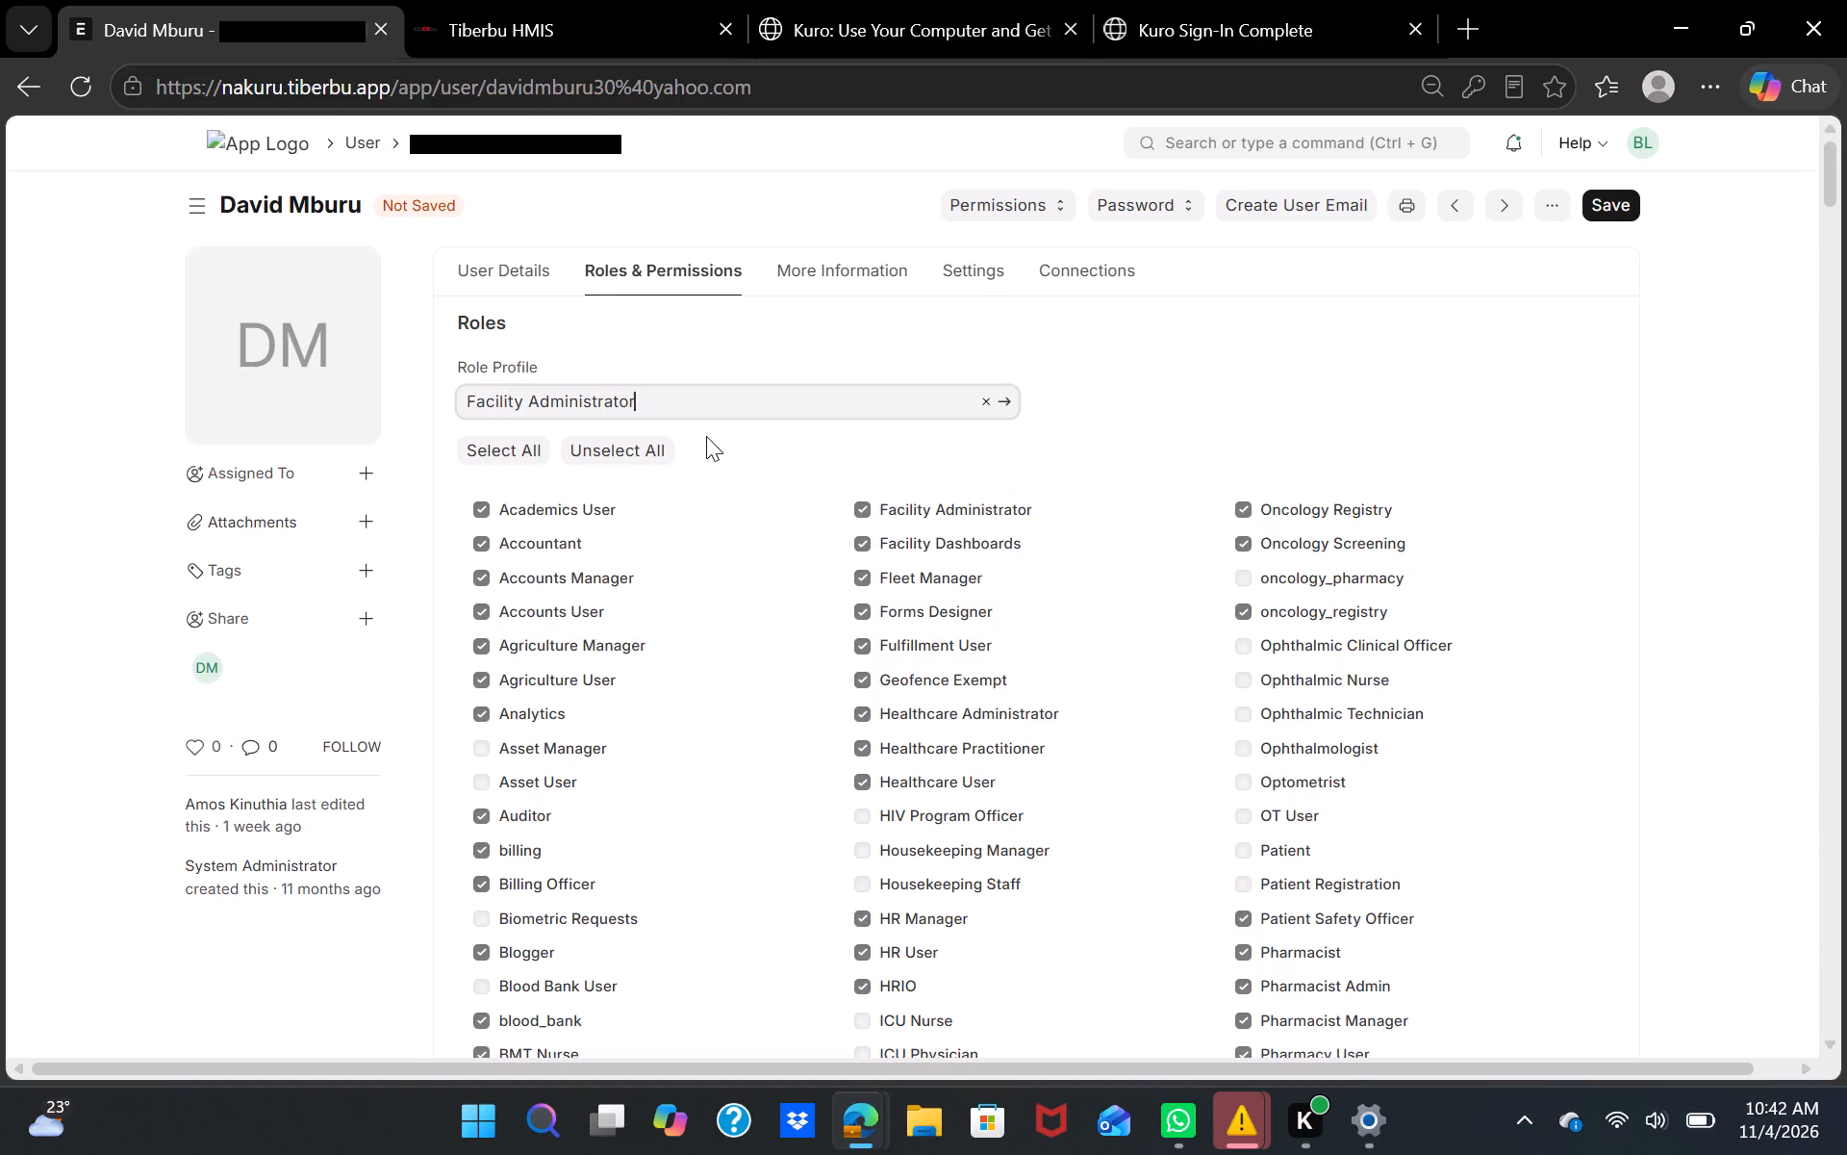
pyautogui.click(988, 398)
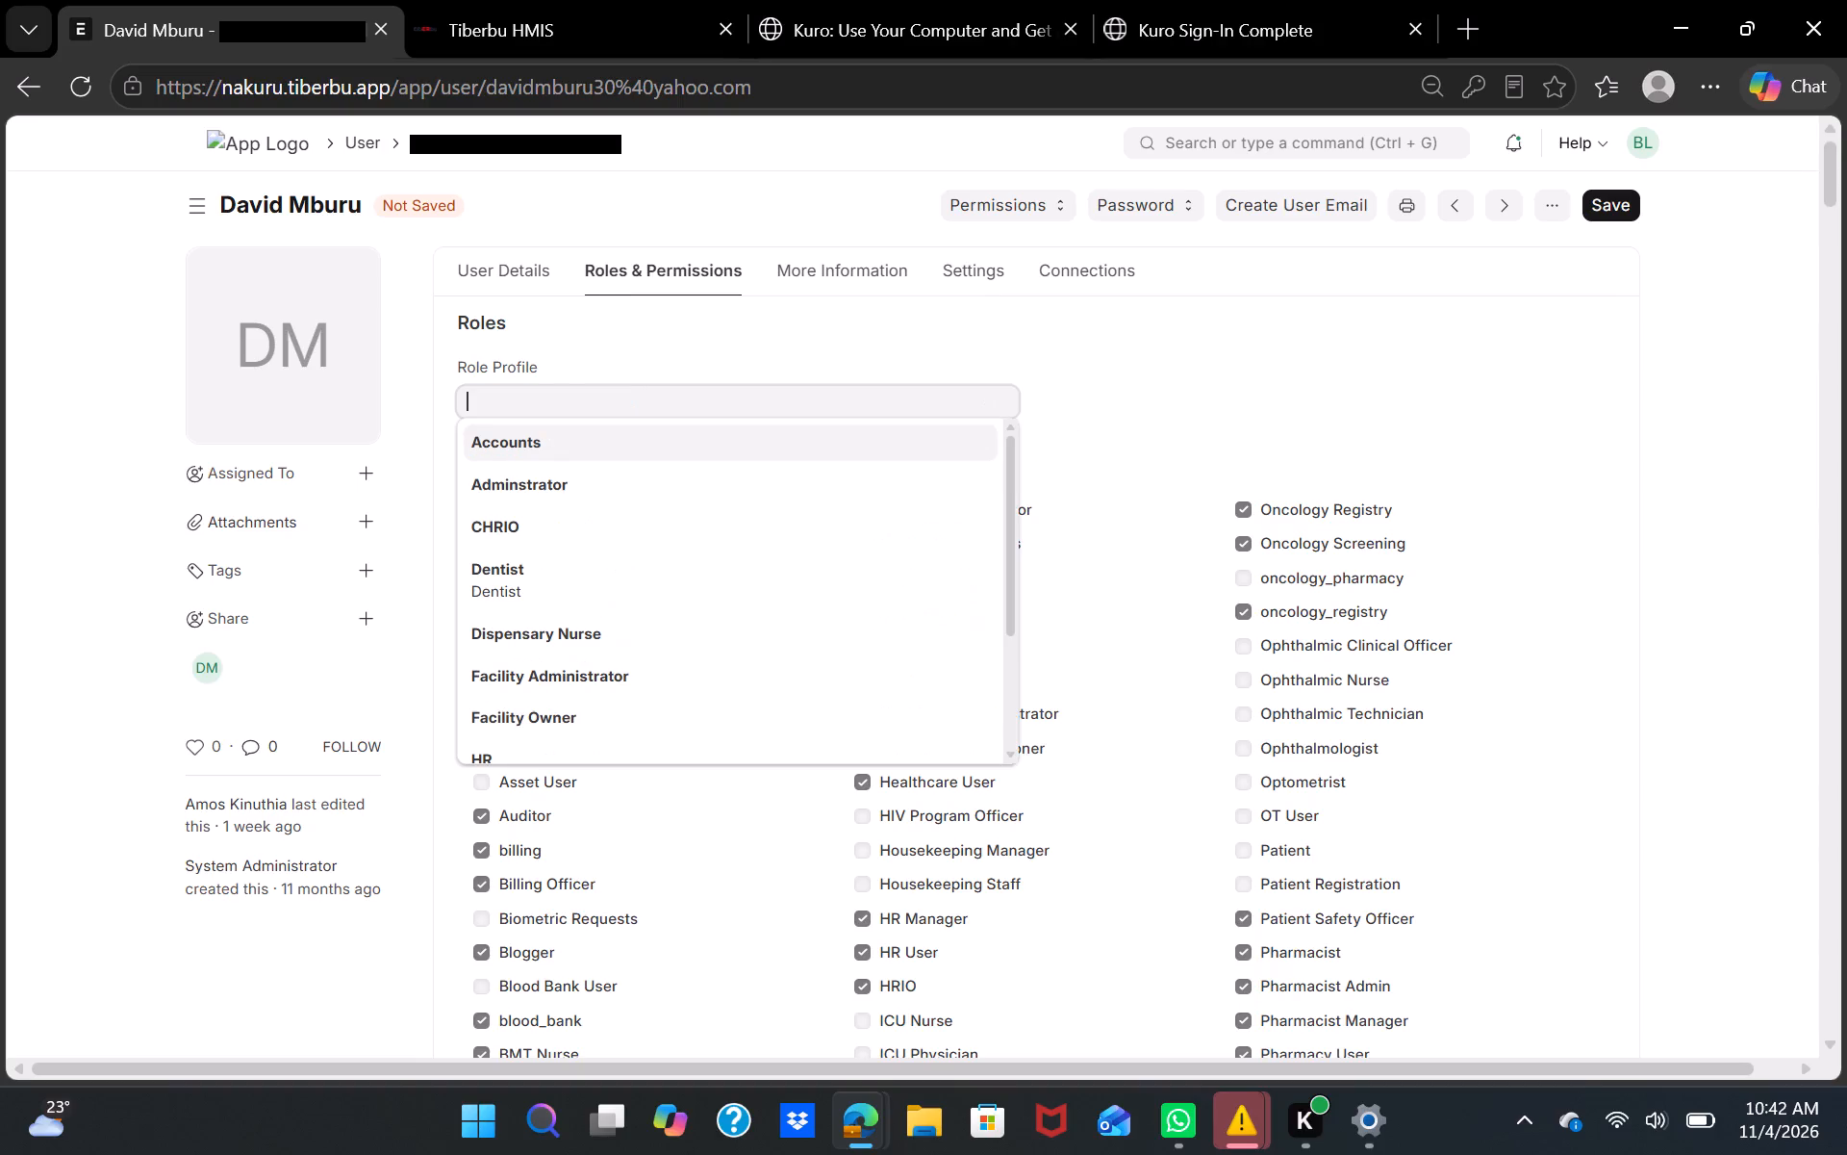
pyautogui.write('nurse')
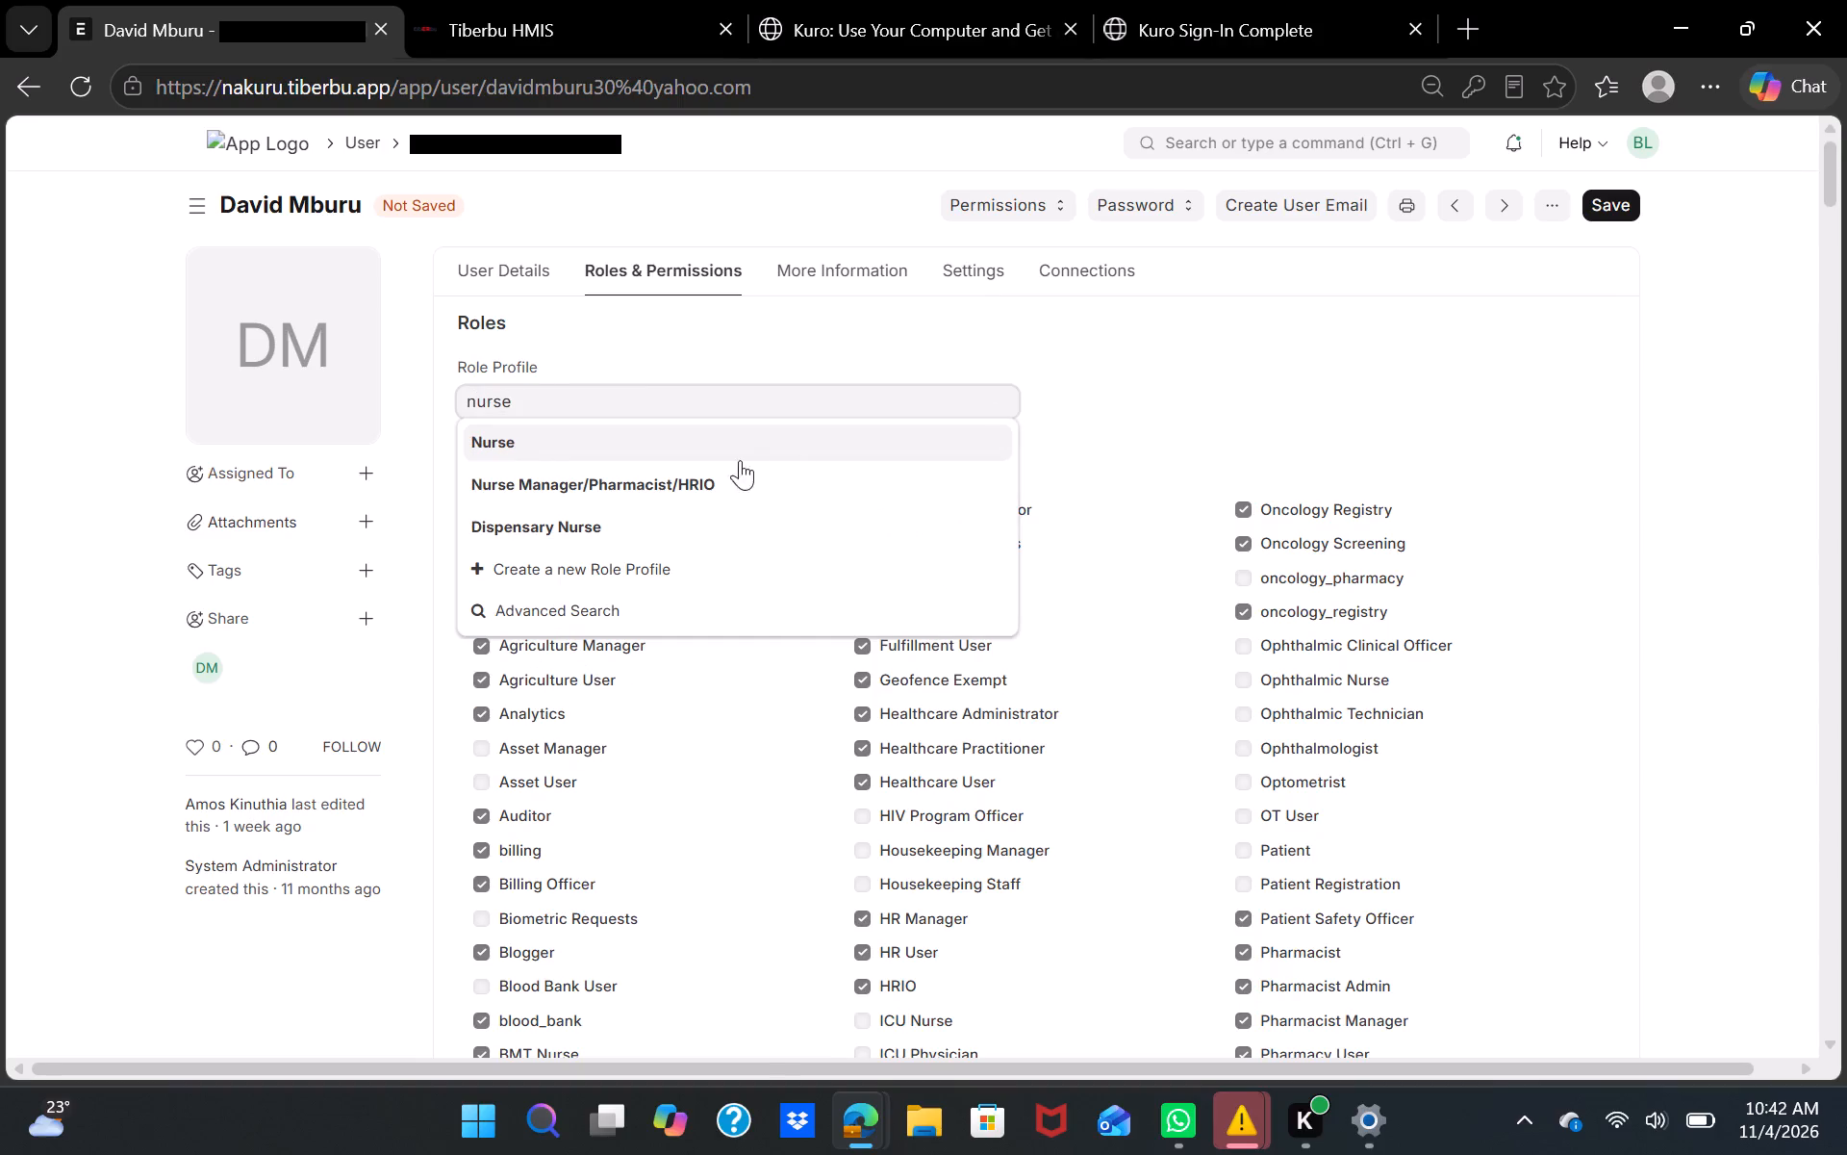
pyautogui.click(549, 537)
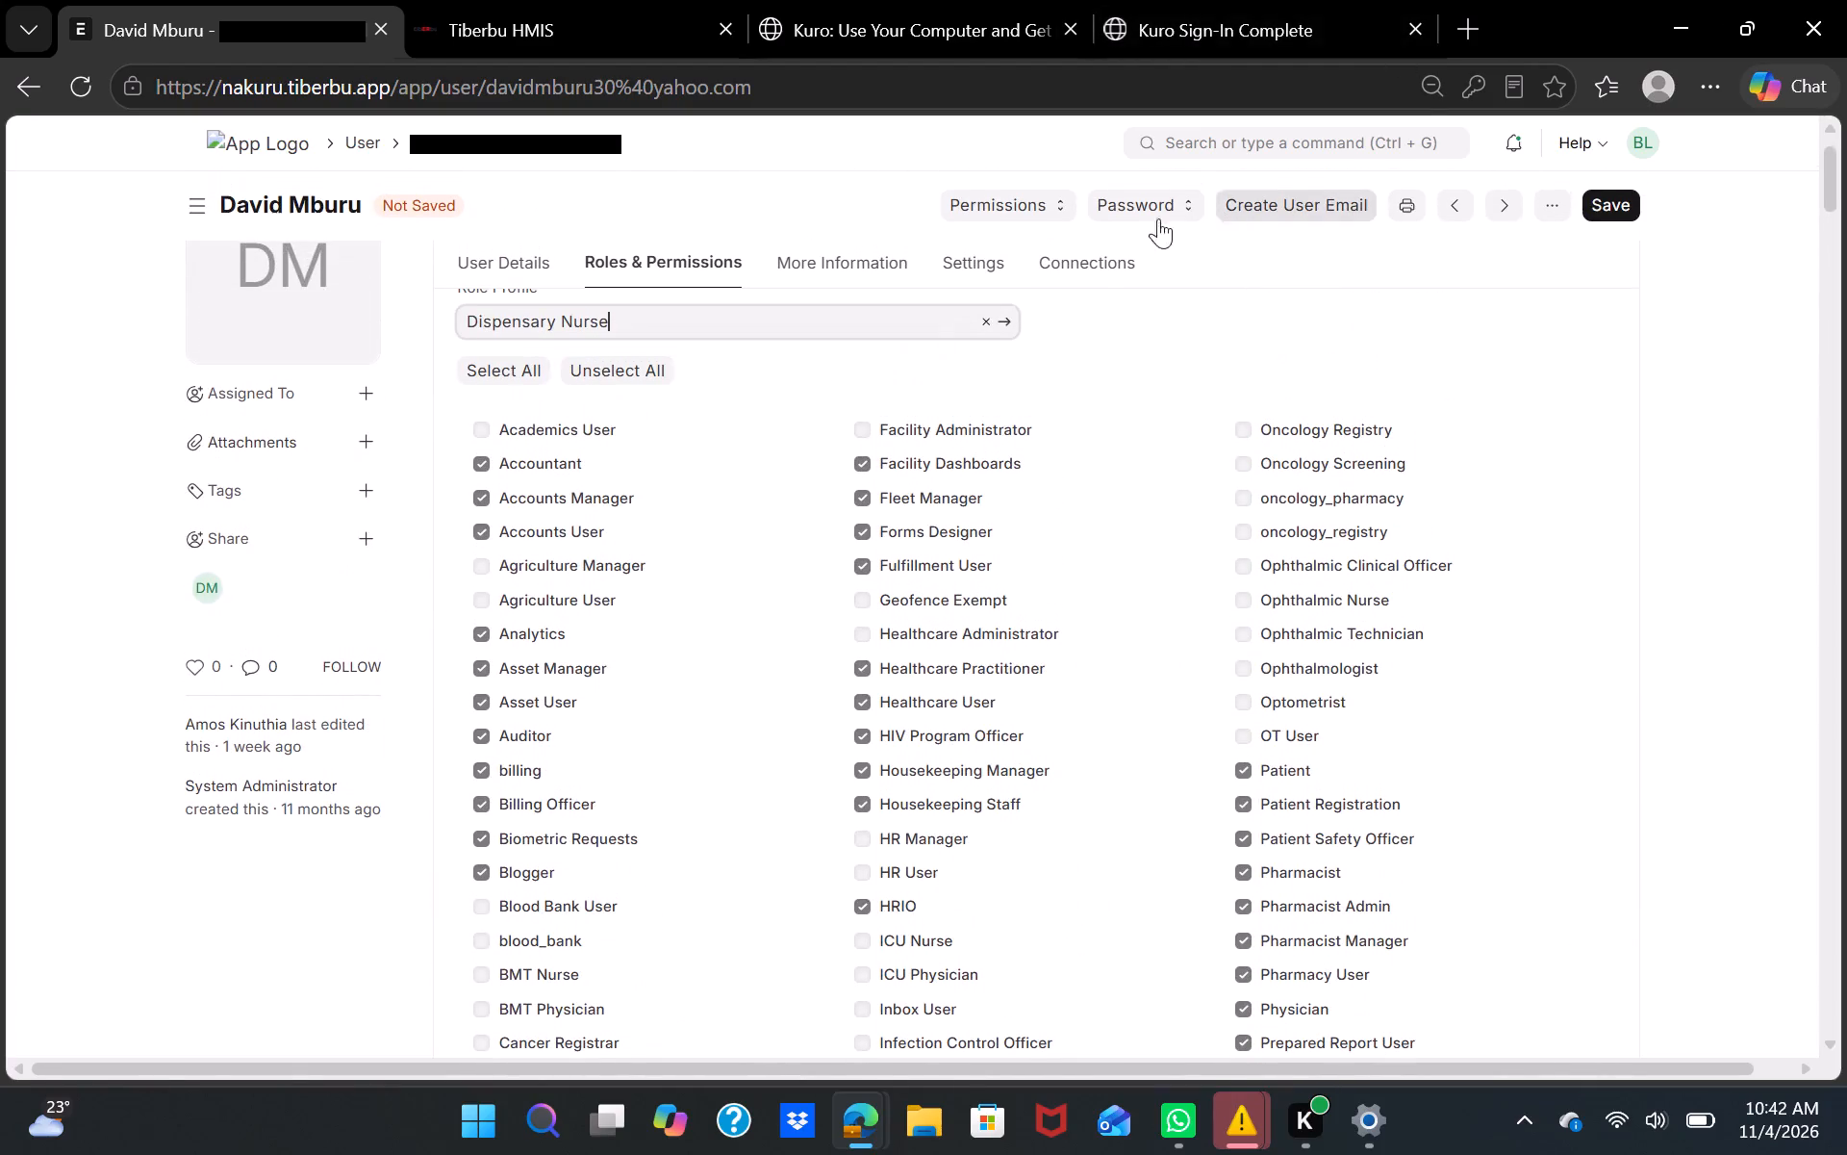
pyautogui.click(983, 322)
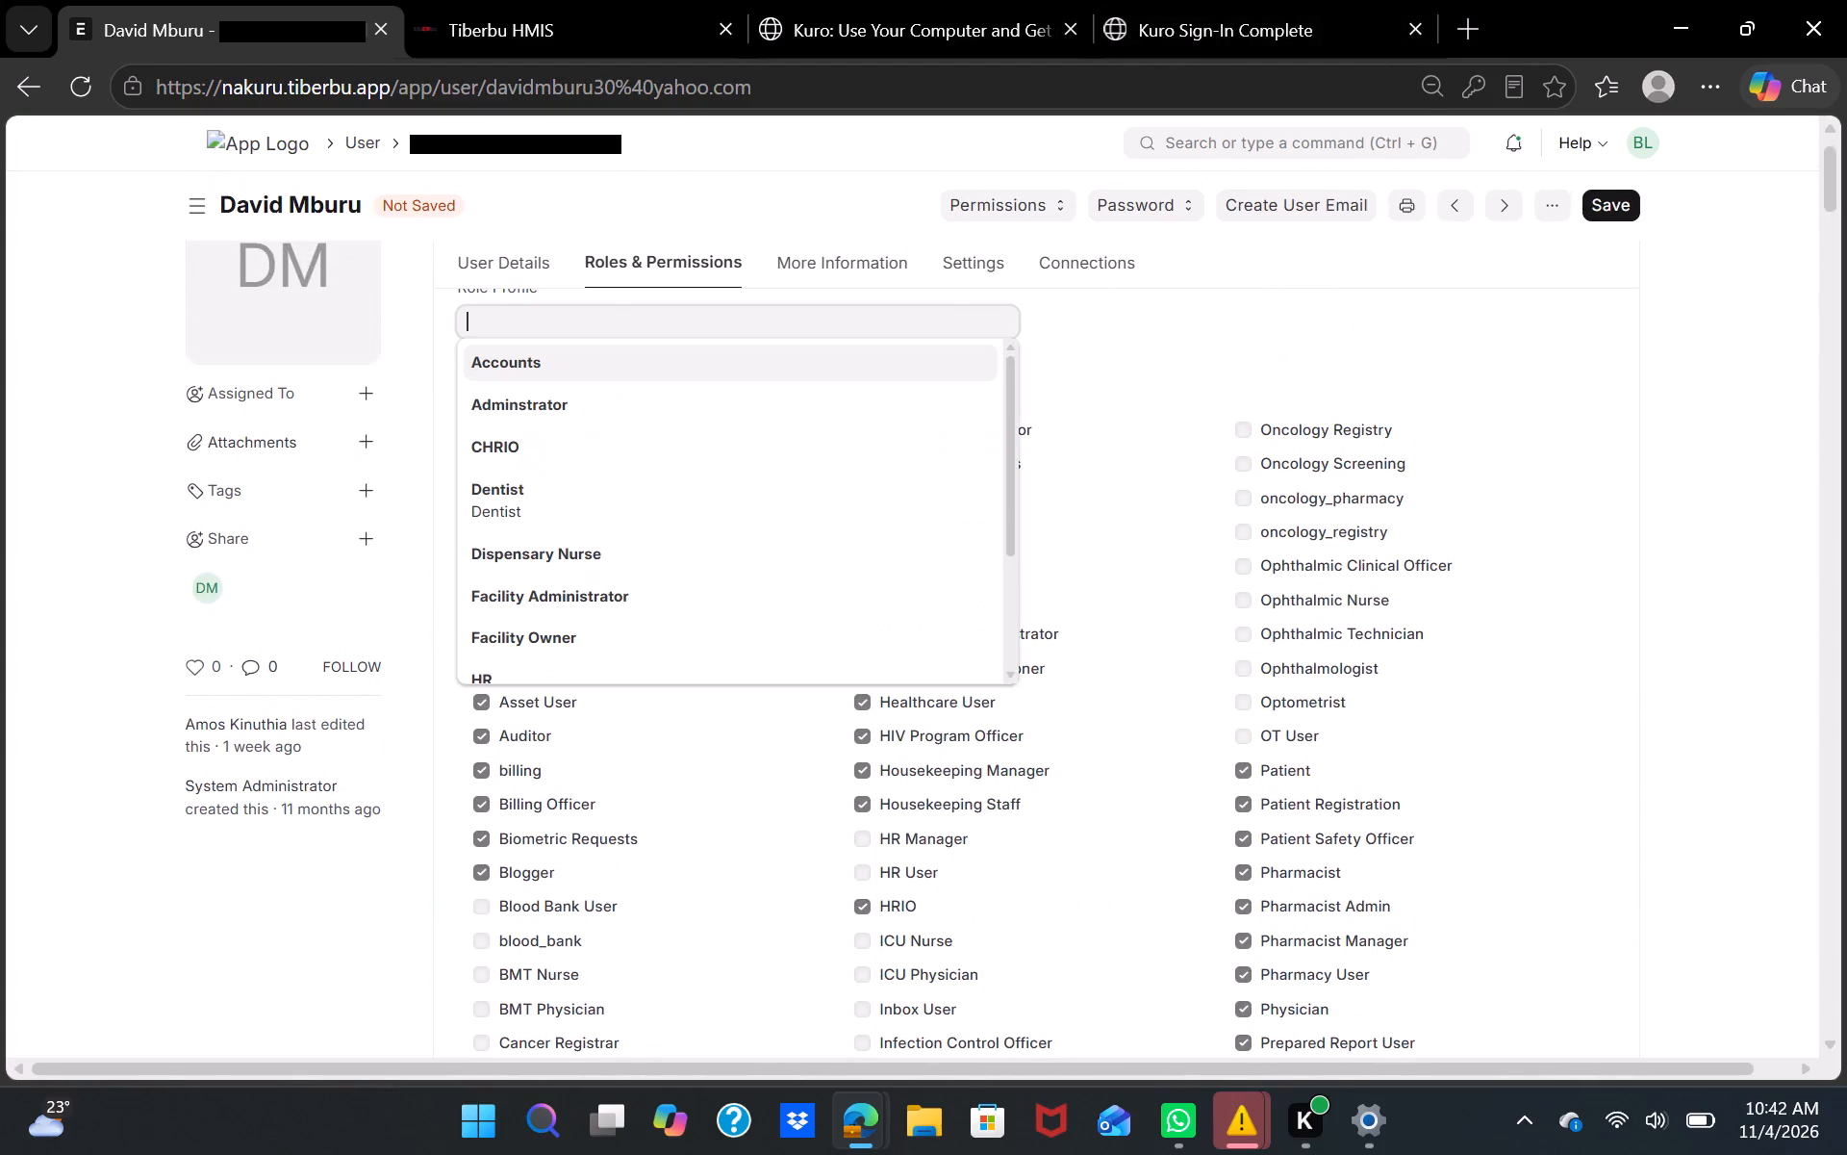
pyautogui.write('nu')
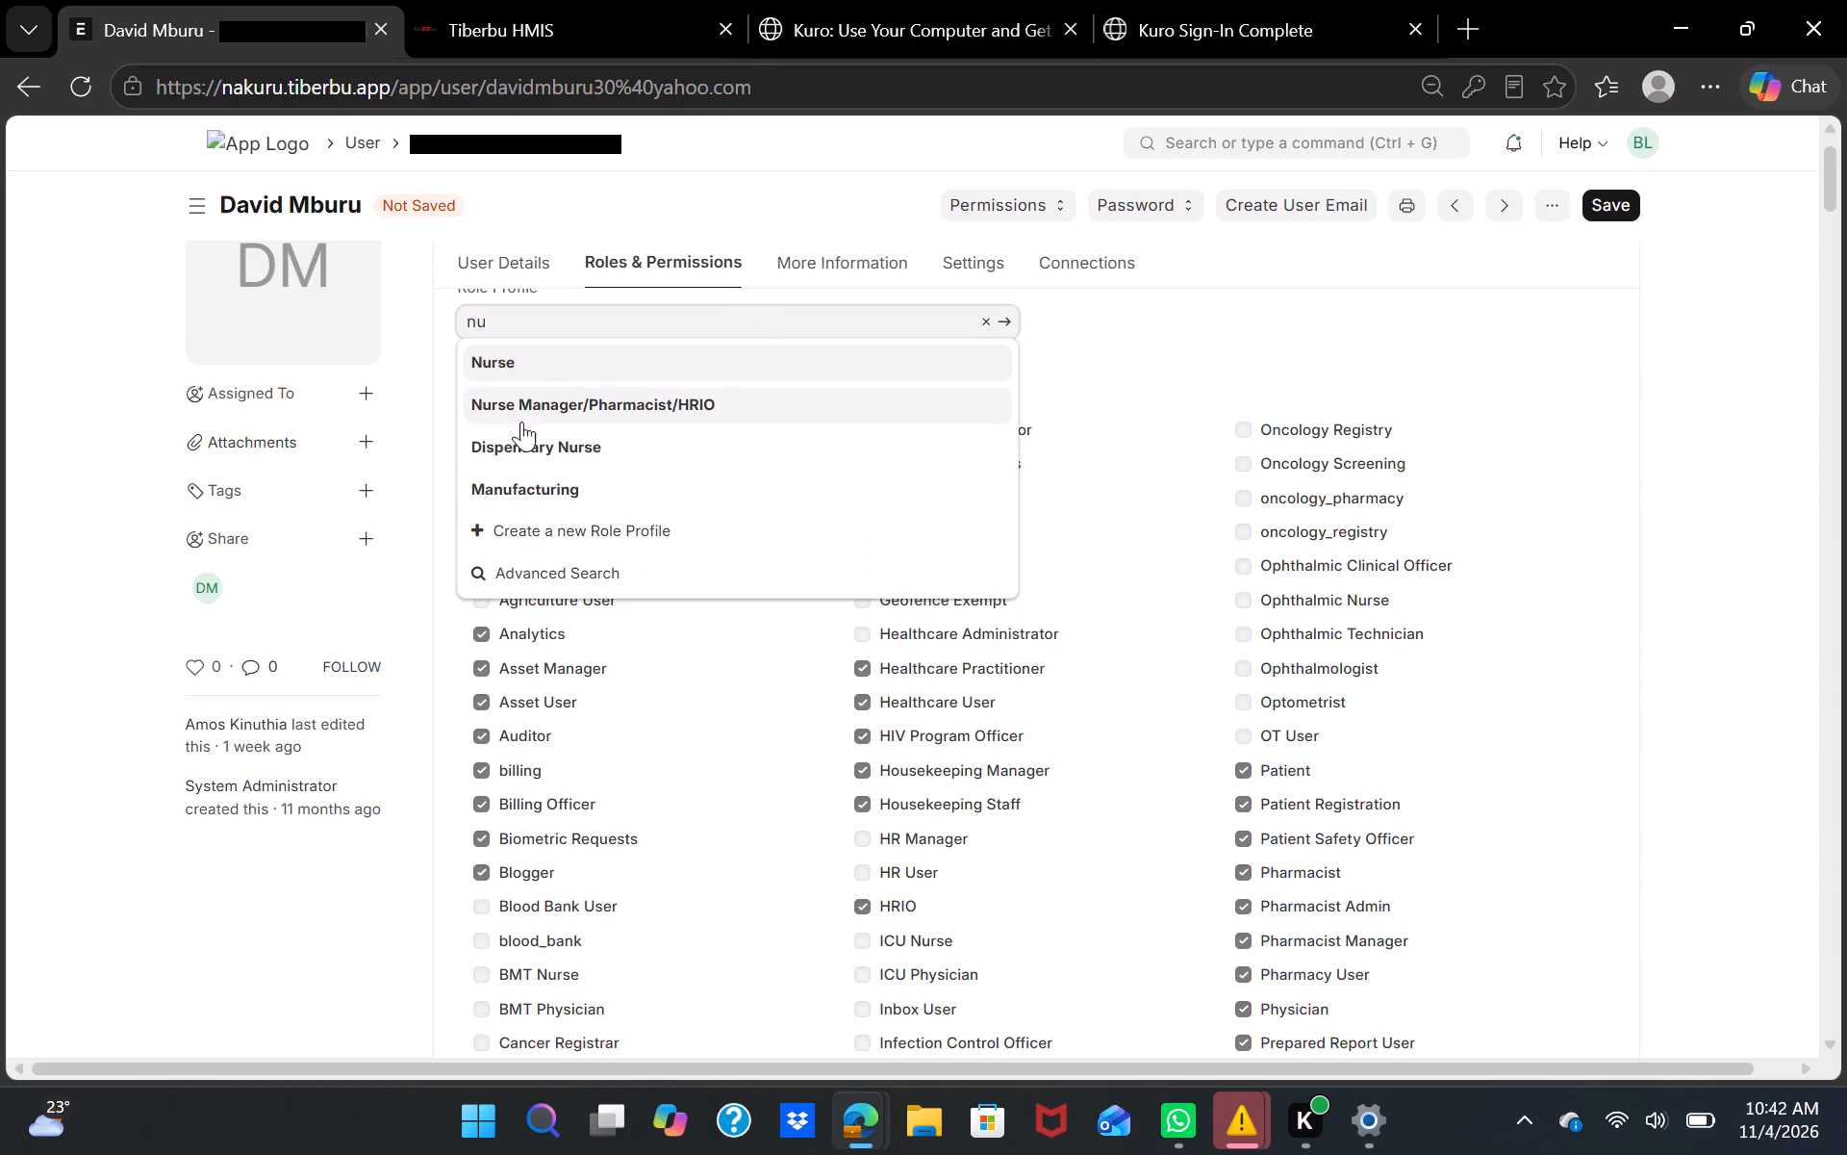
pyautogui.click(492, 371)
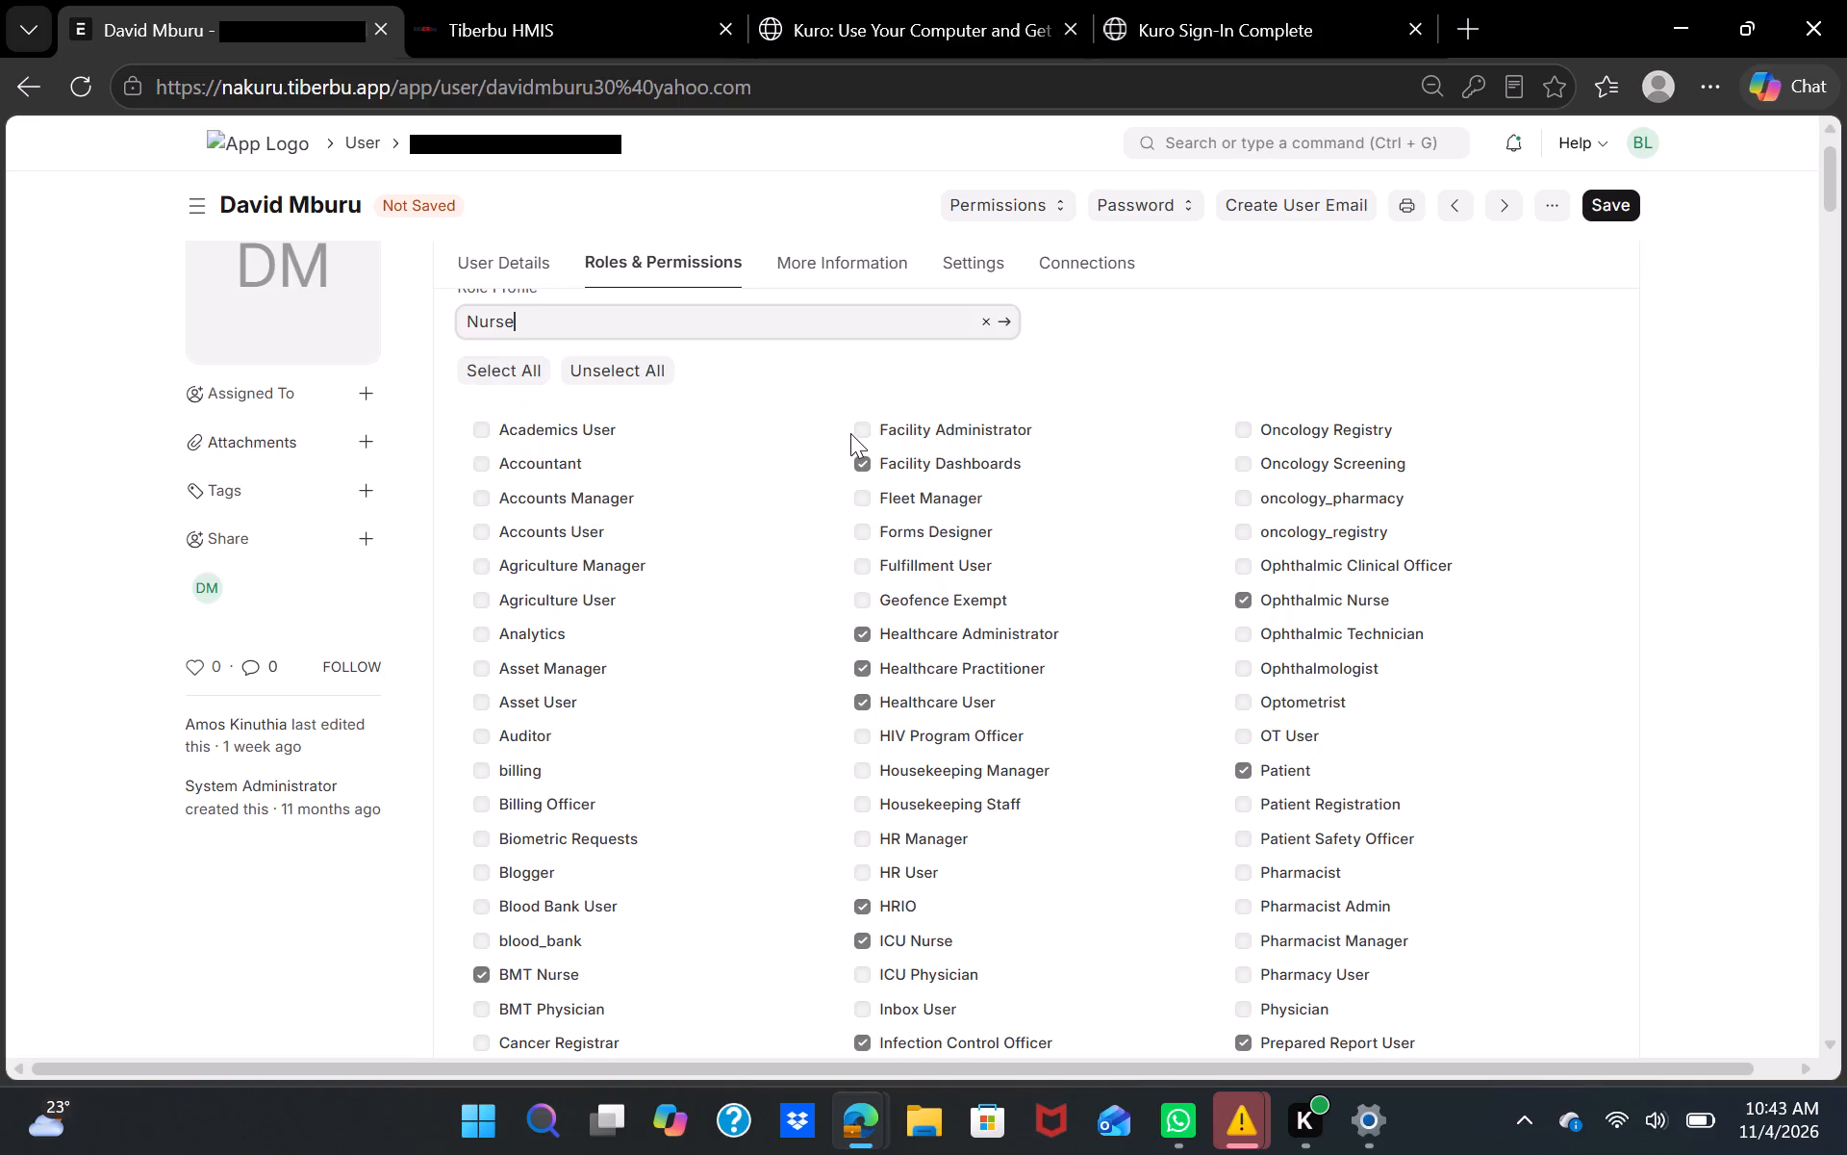
pyautogui.moveTo(986, 324); pyautogui.dragTo(971, 321)
pyautogui.click(971, 321)
pyautogui.press('BackSpace')
pyautogui.press('BackSpace')
pyautogui.press('BackSpace')
pyautogui.press('BackSpace')
pyautogui.press('BackSpace')
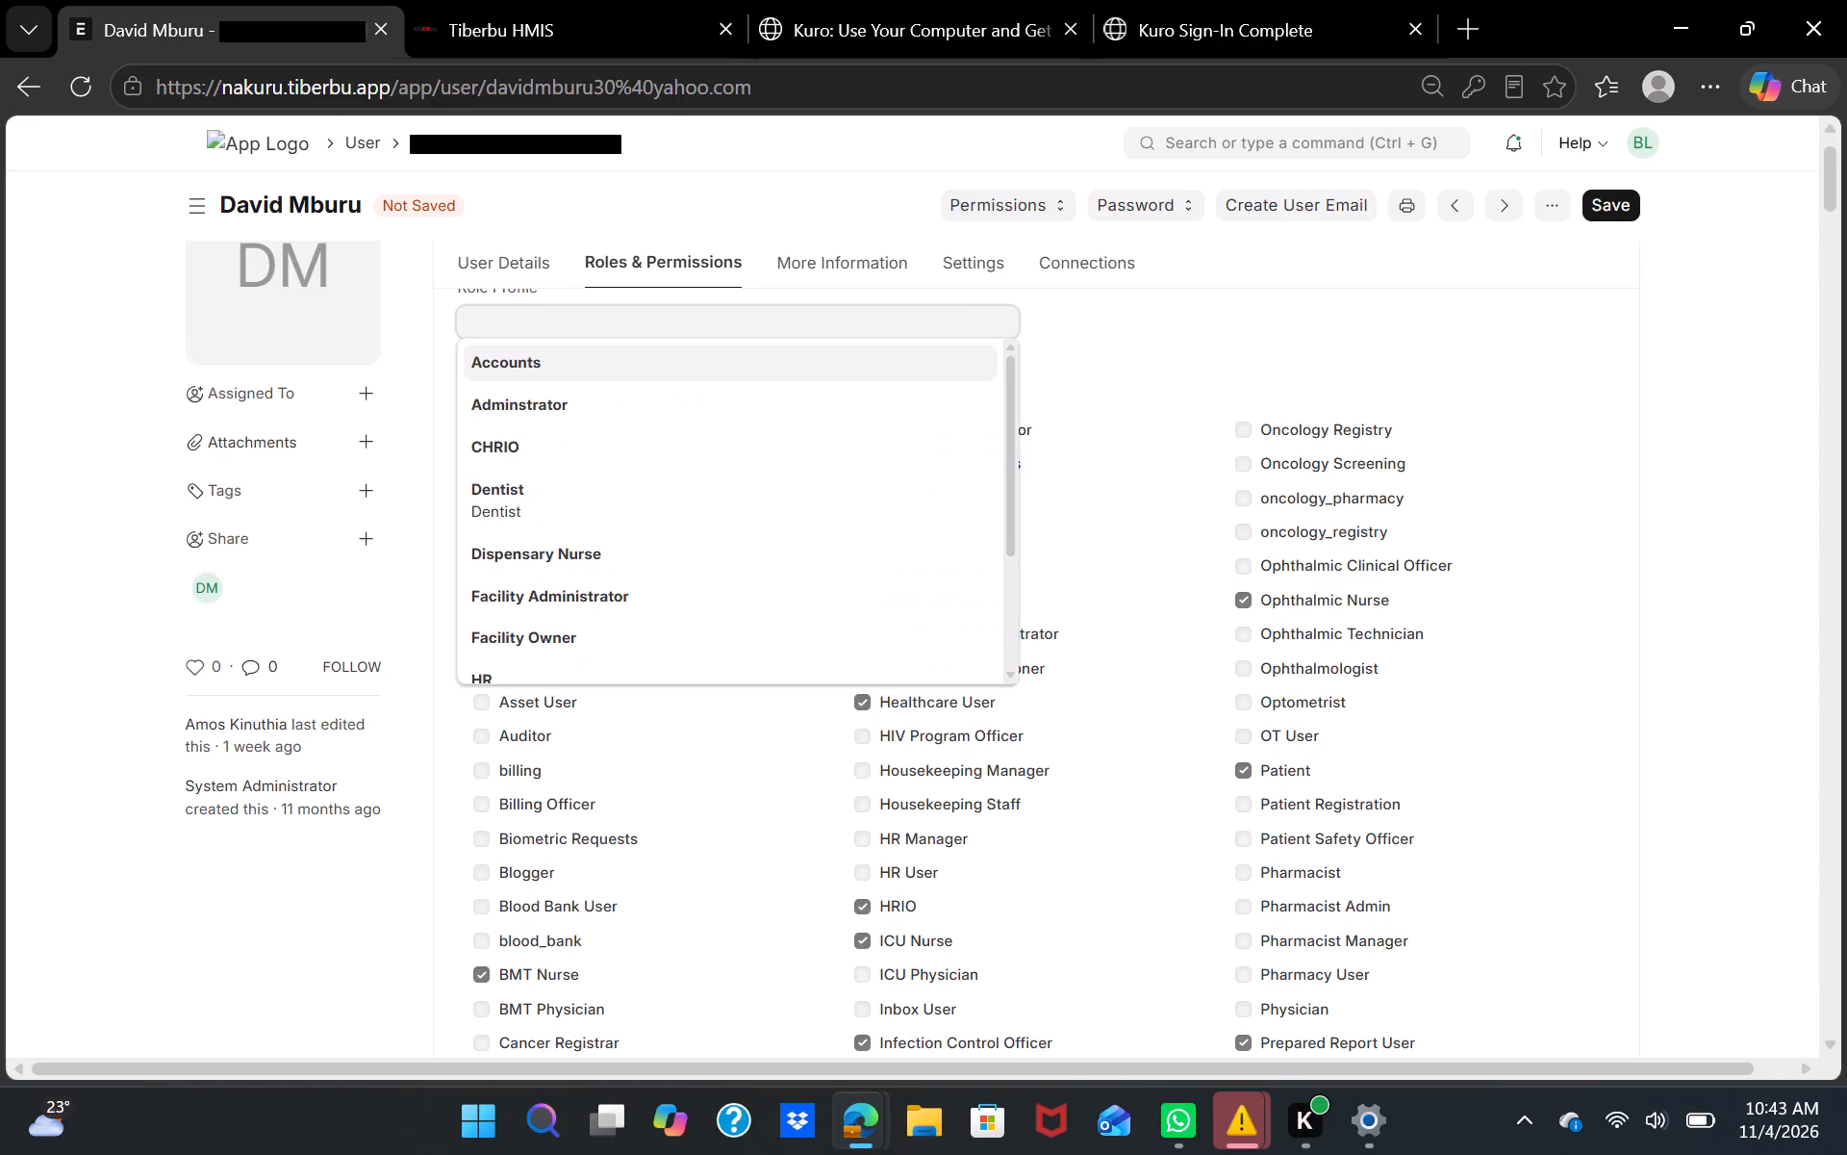
pyautogui.click(682, 566)
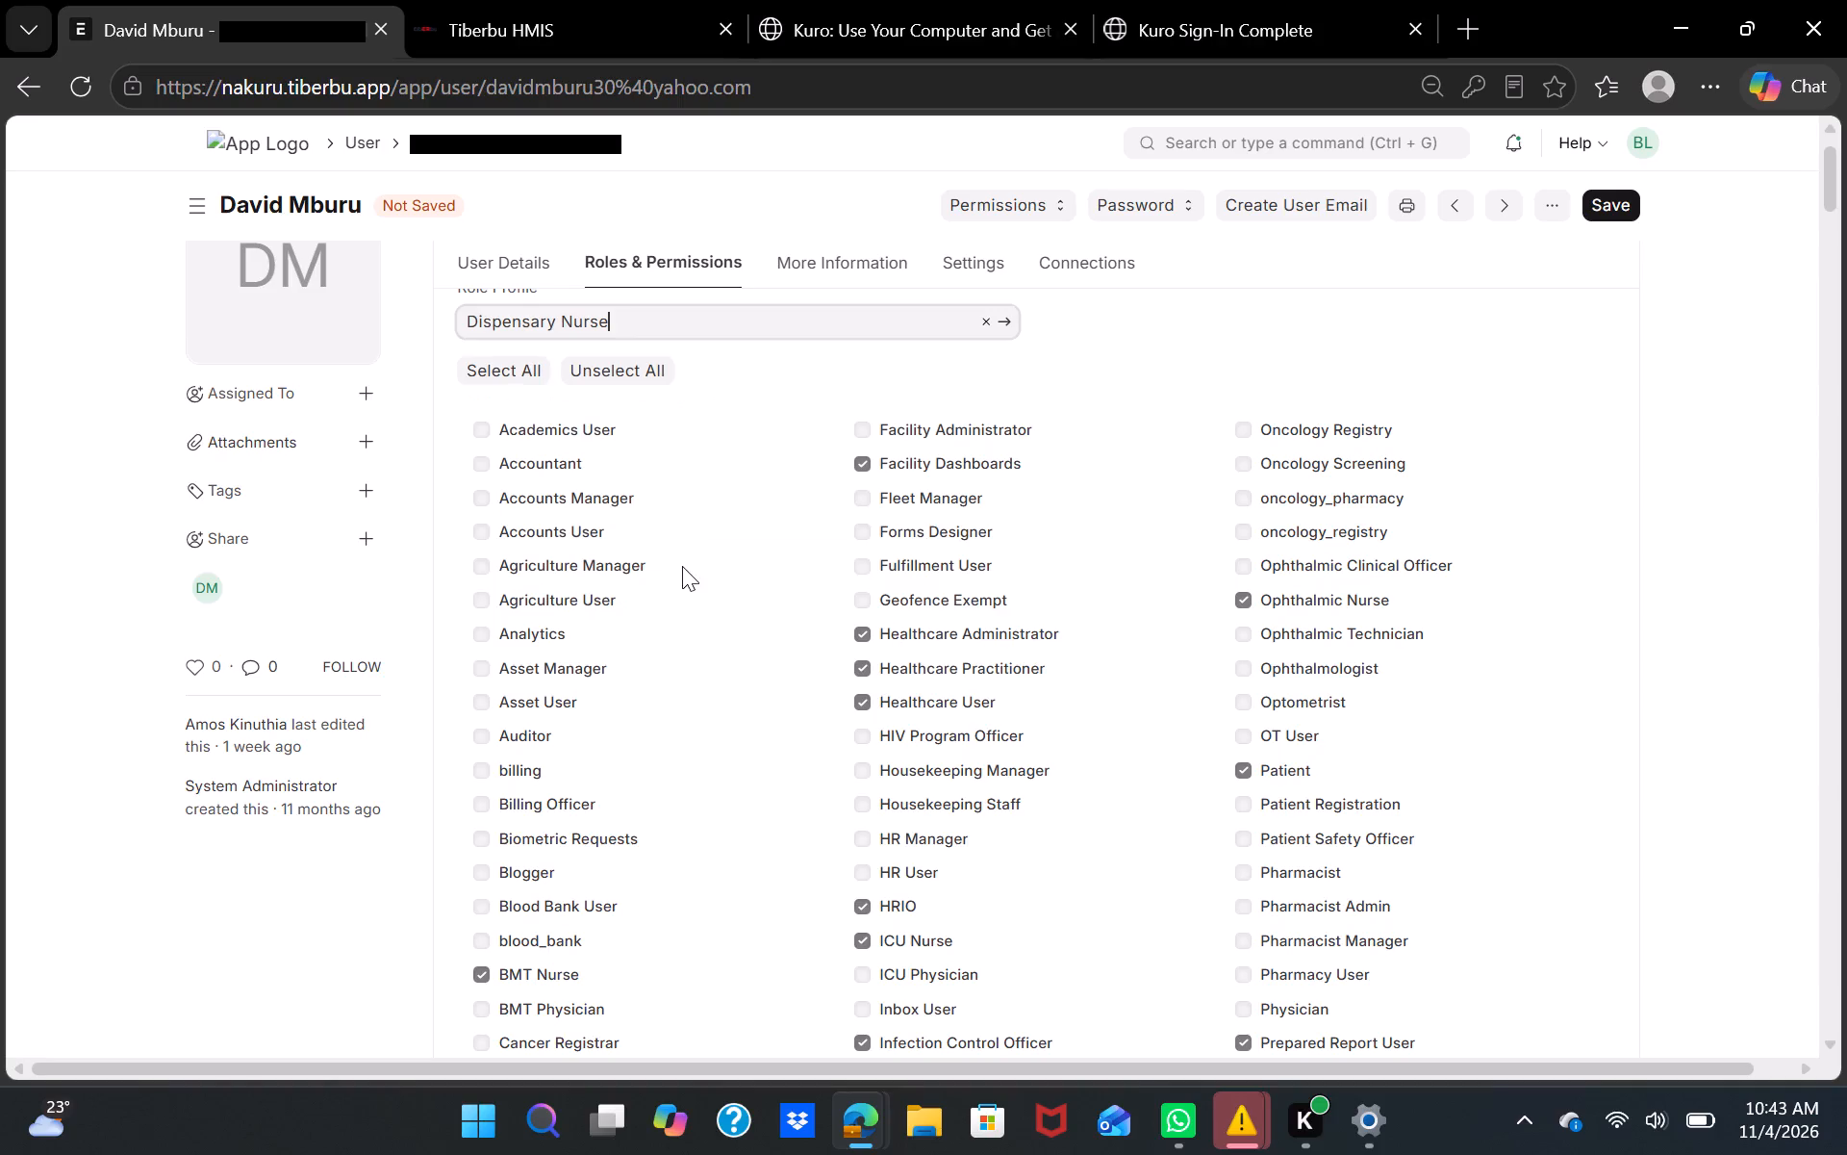
pyautogui.click(1622, 199)
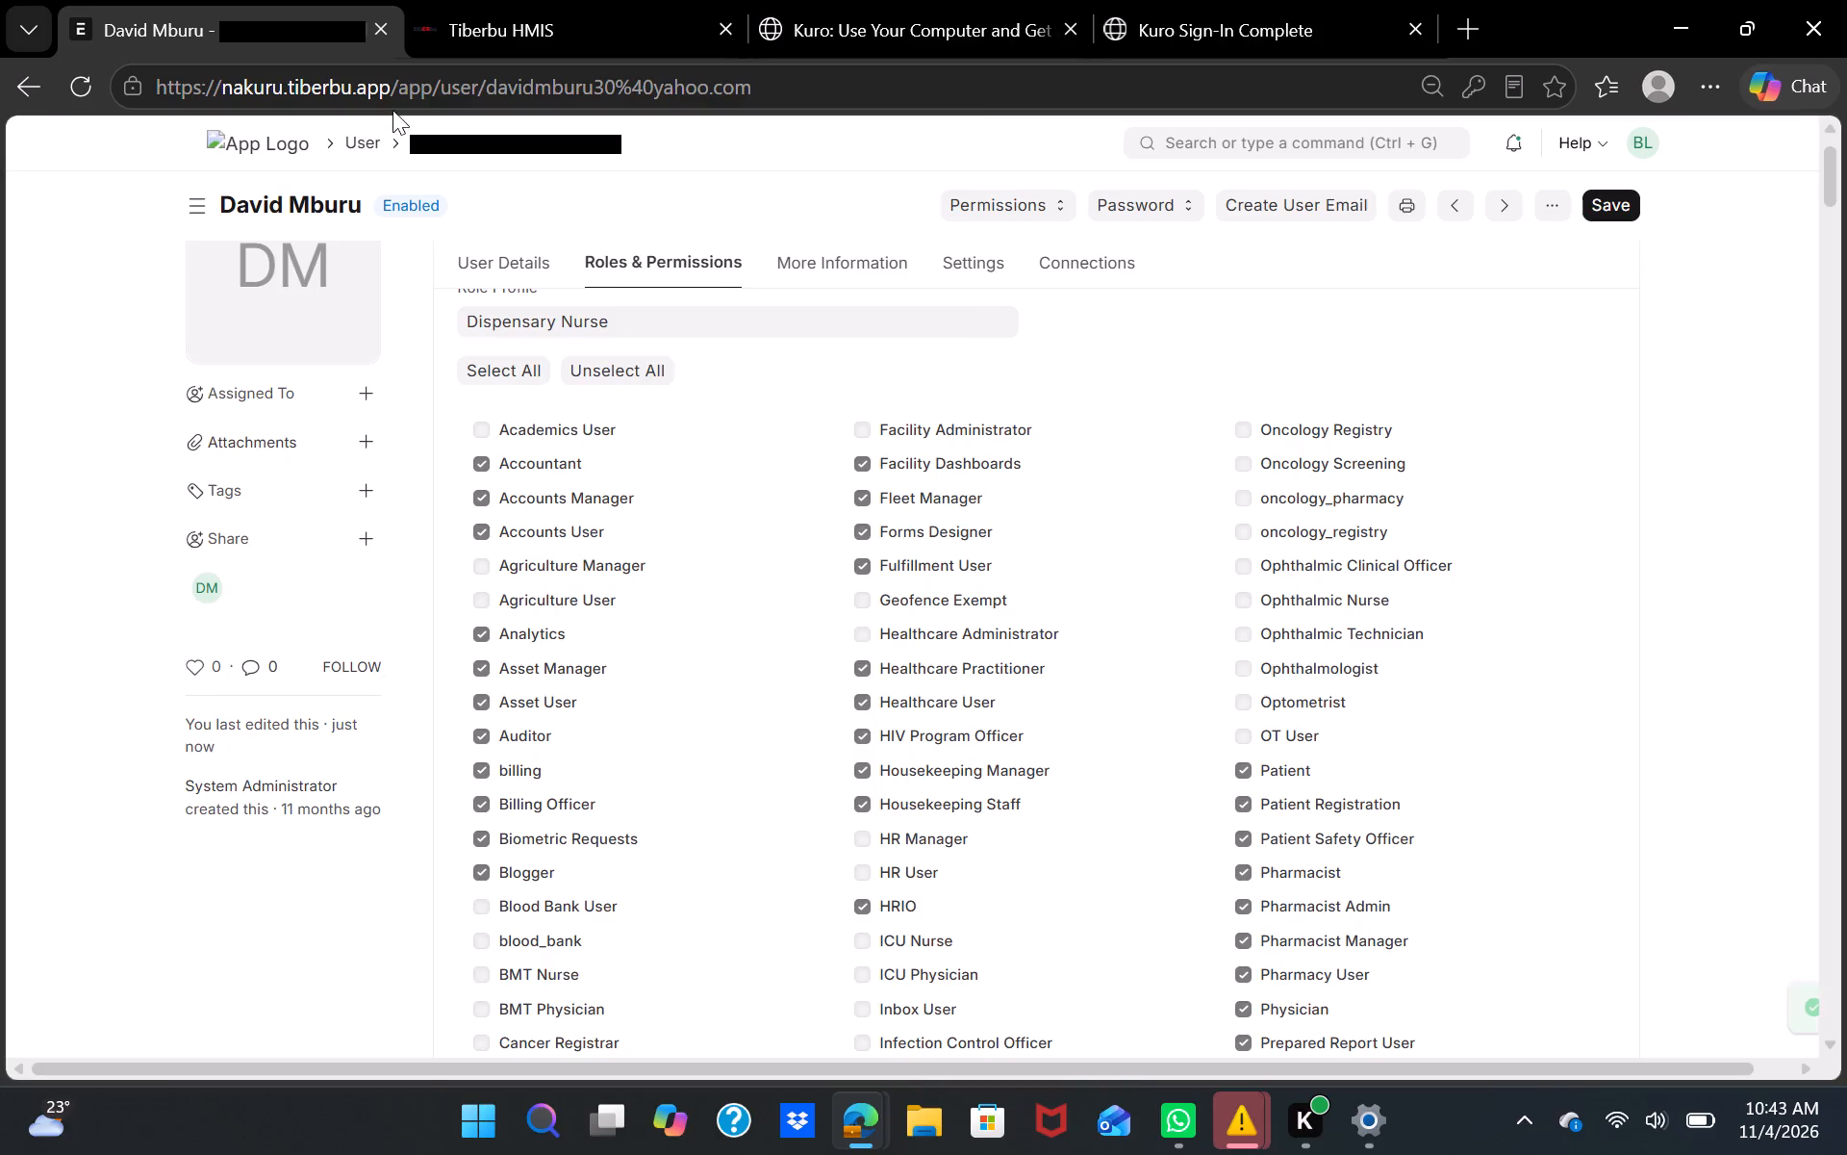
pyautogui.click(26, 77)
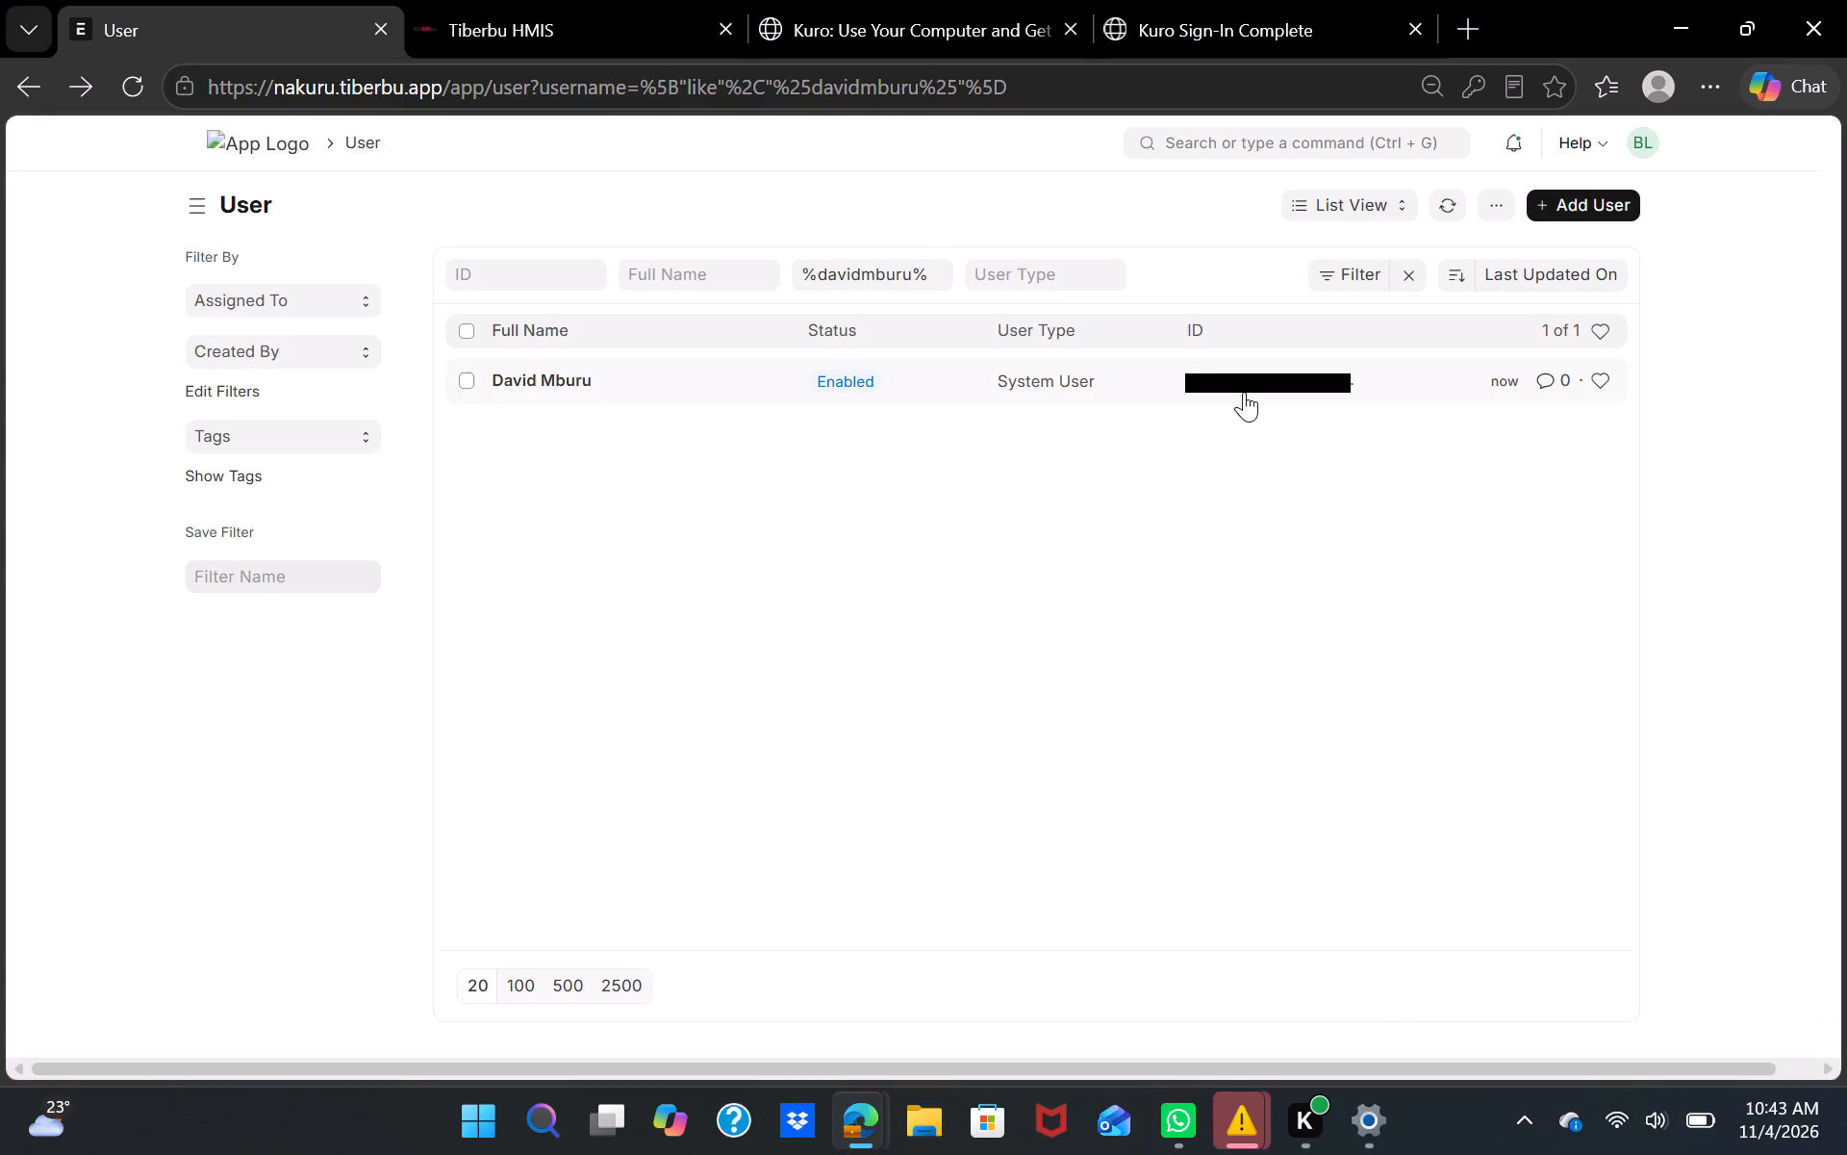
pyautogui.click(1202, 151)
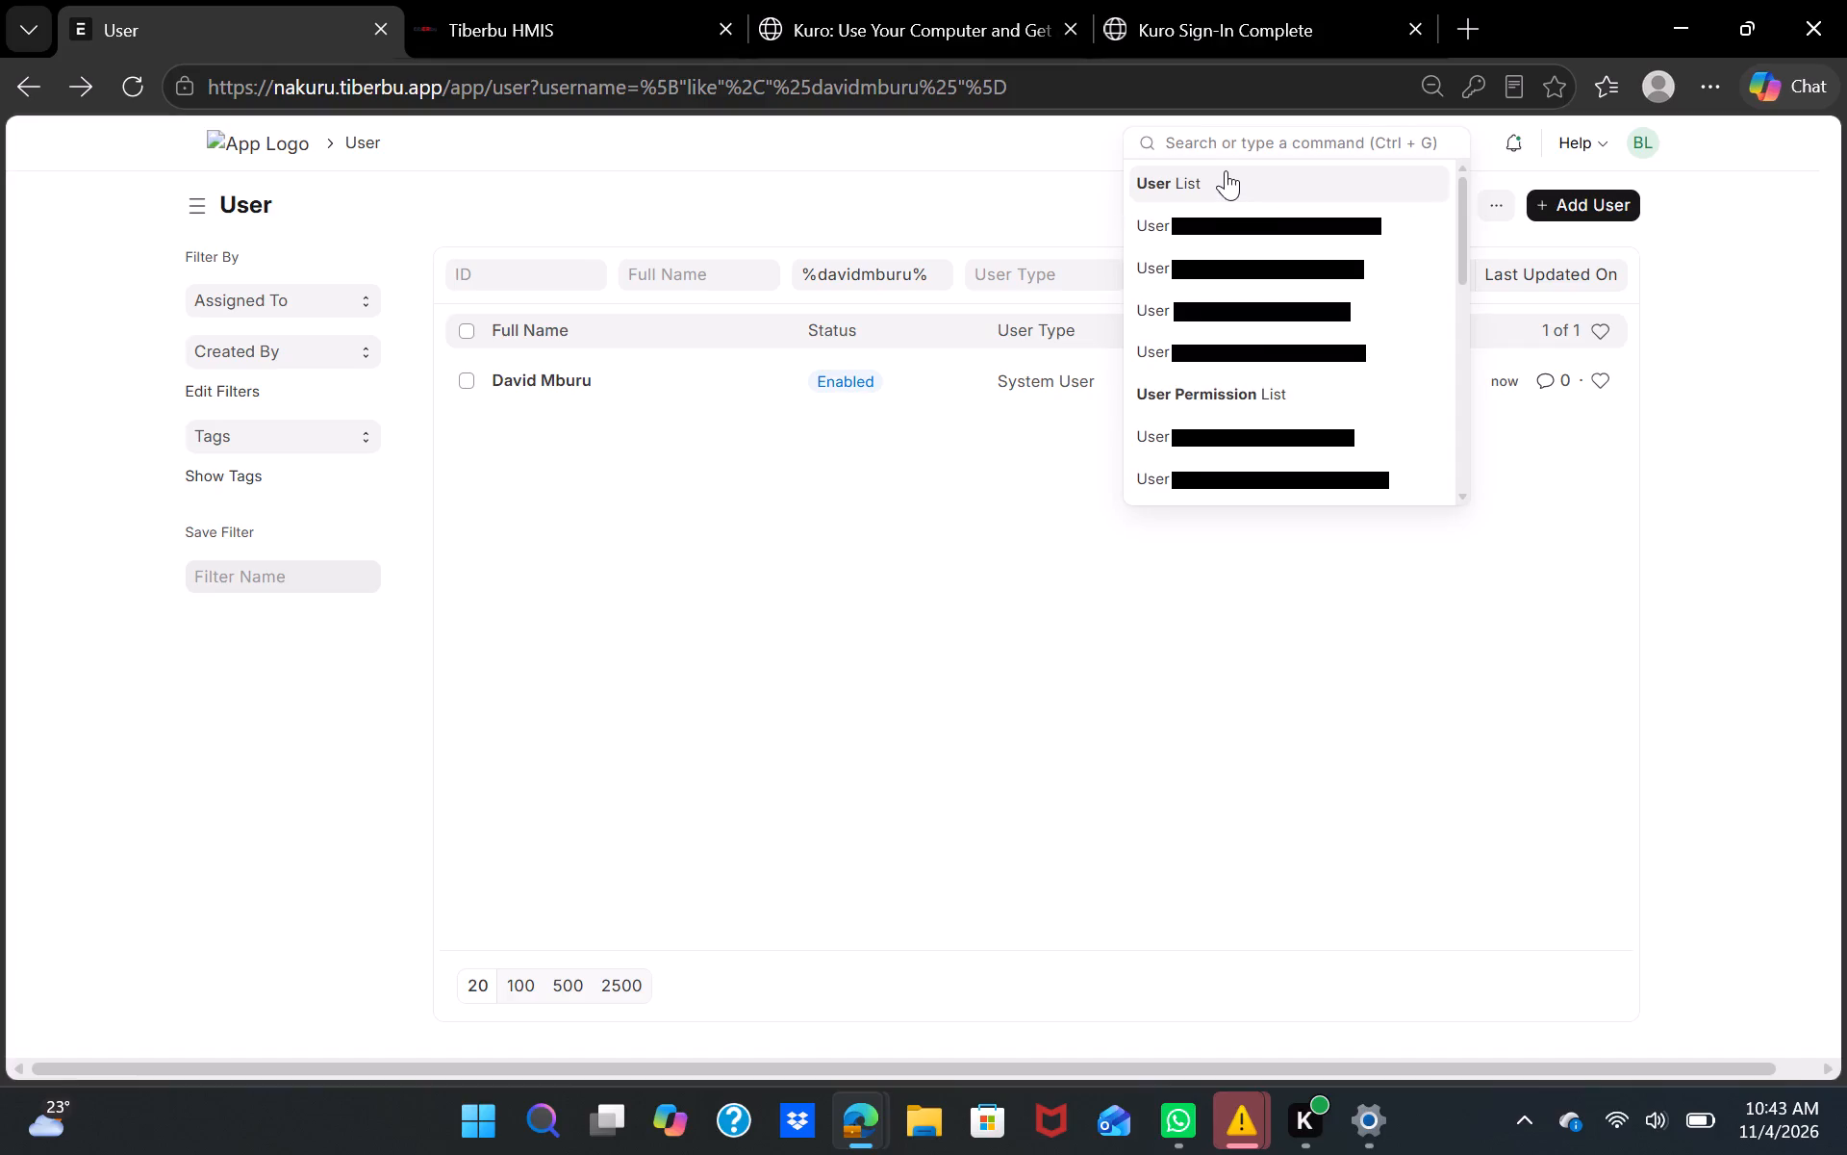
pyautogui.click(1217, 178)
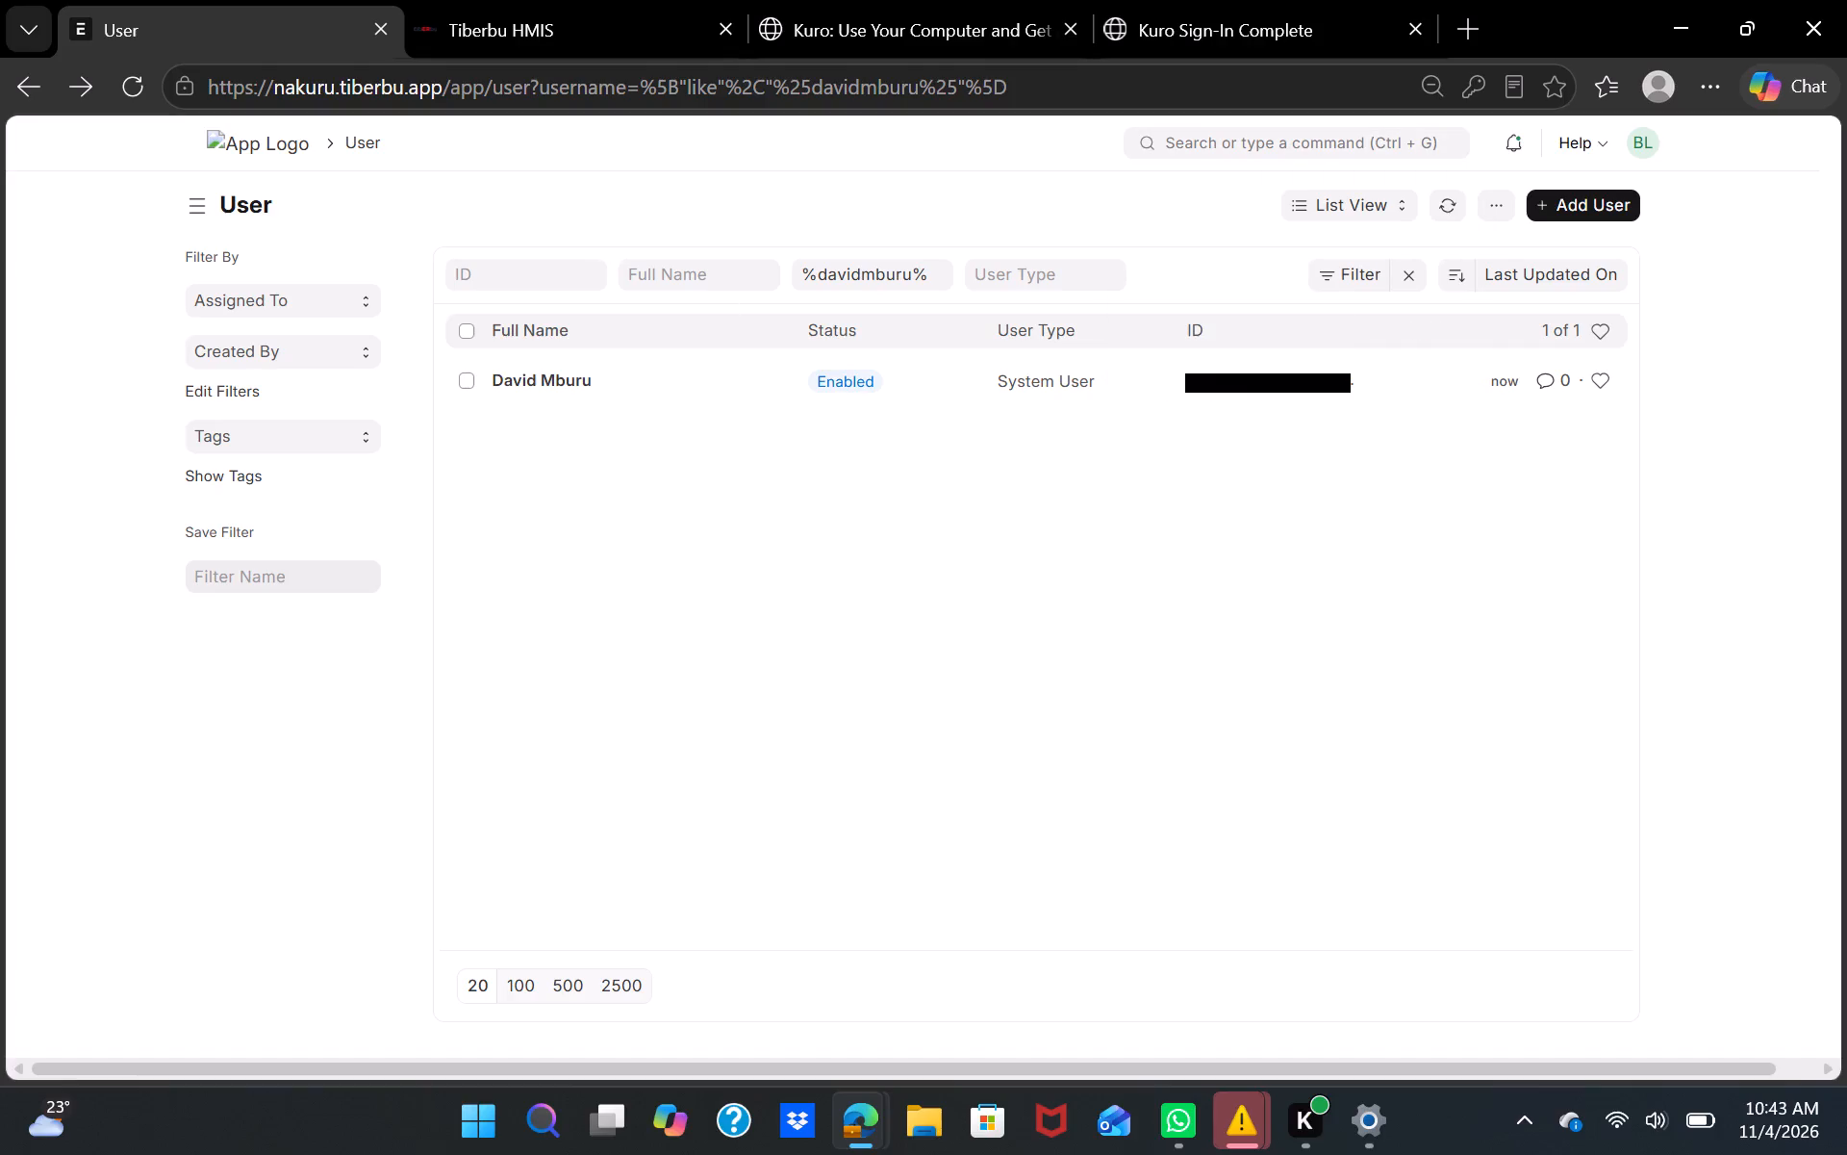
pyautogui.click(1409, 268)
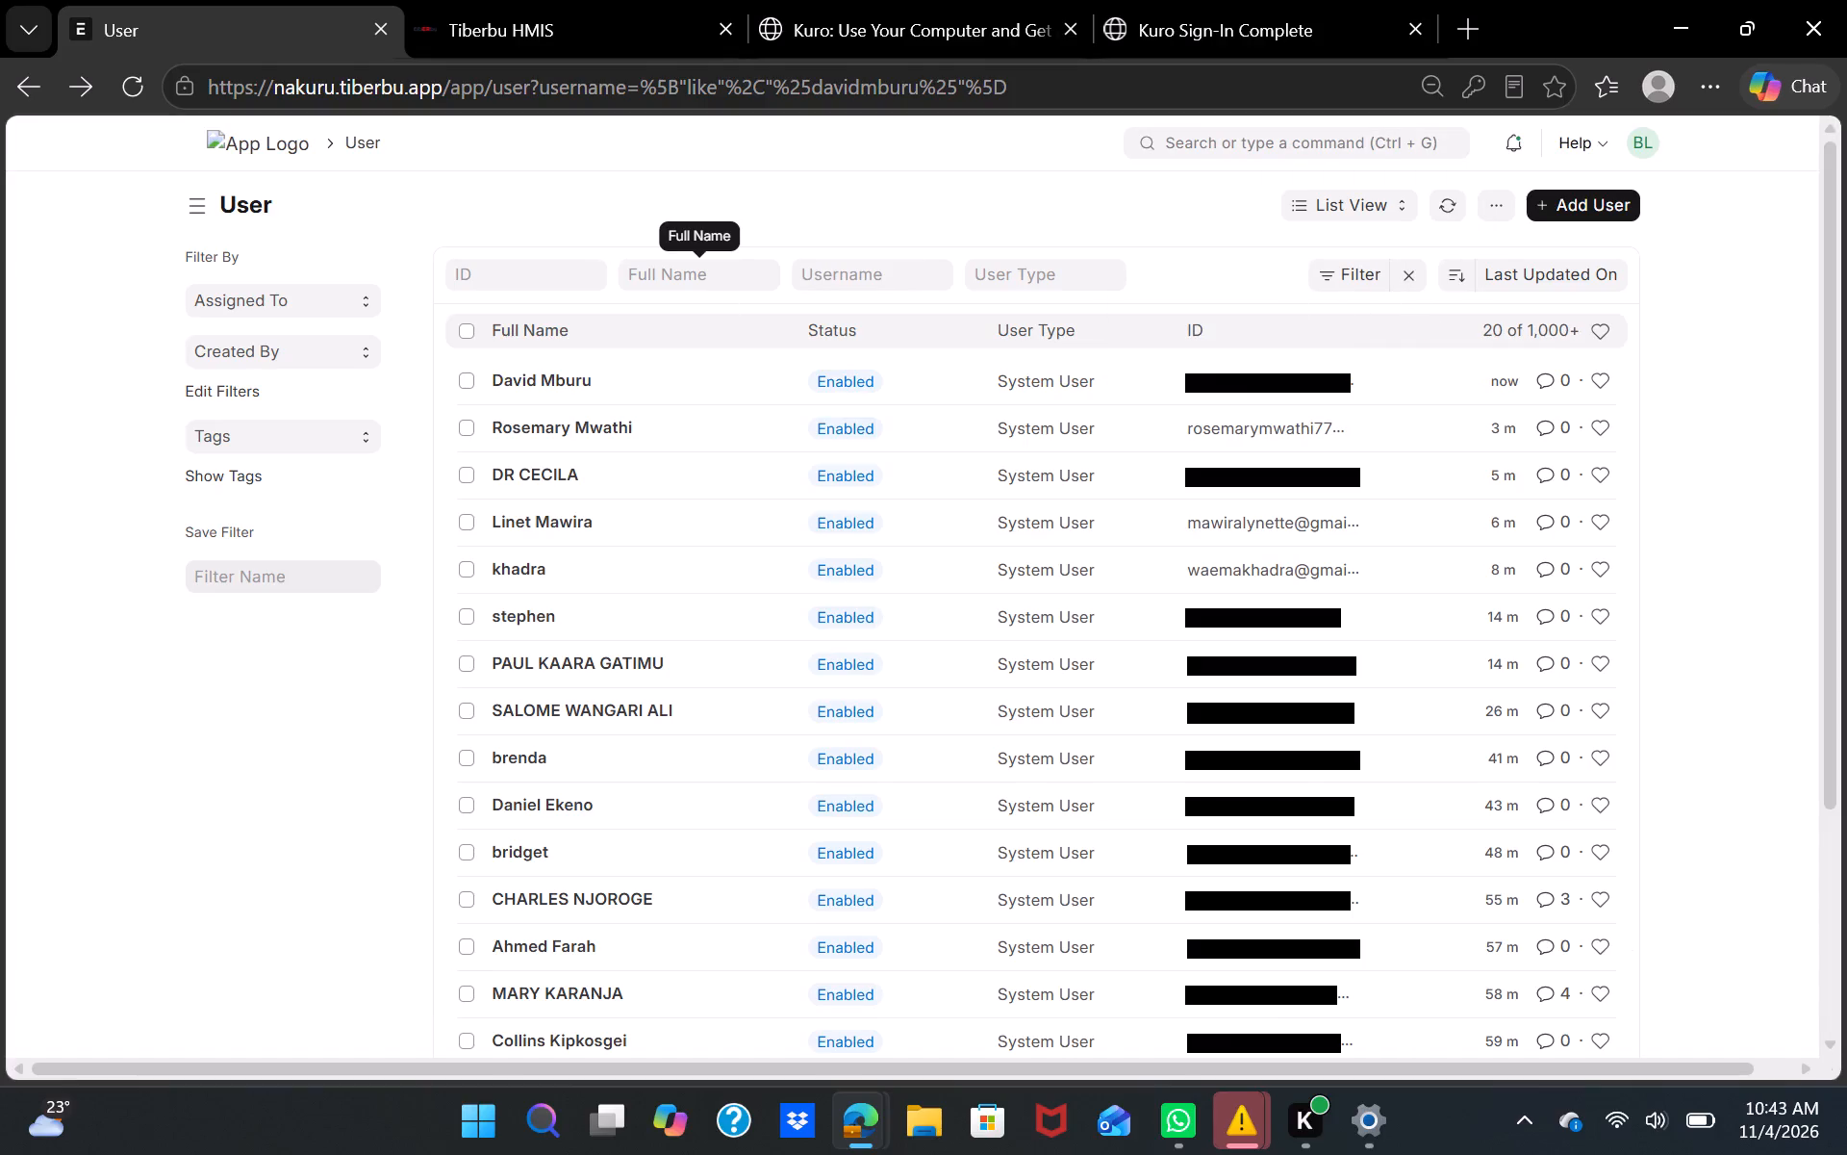
pyautogui.click(854, 274)
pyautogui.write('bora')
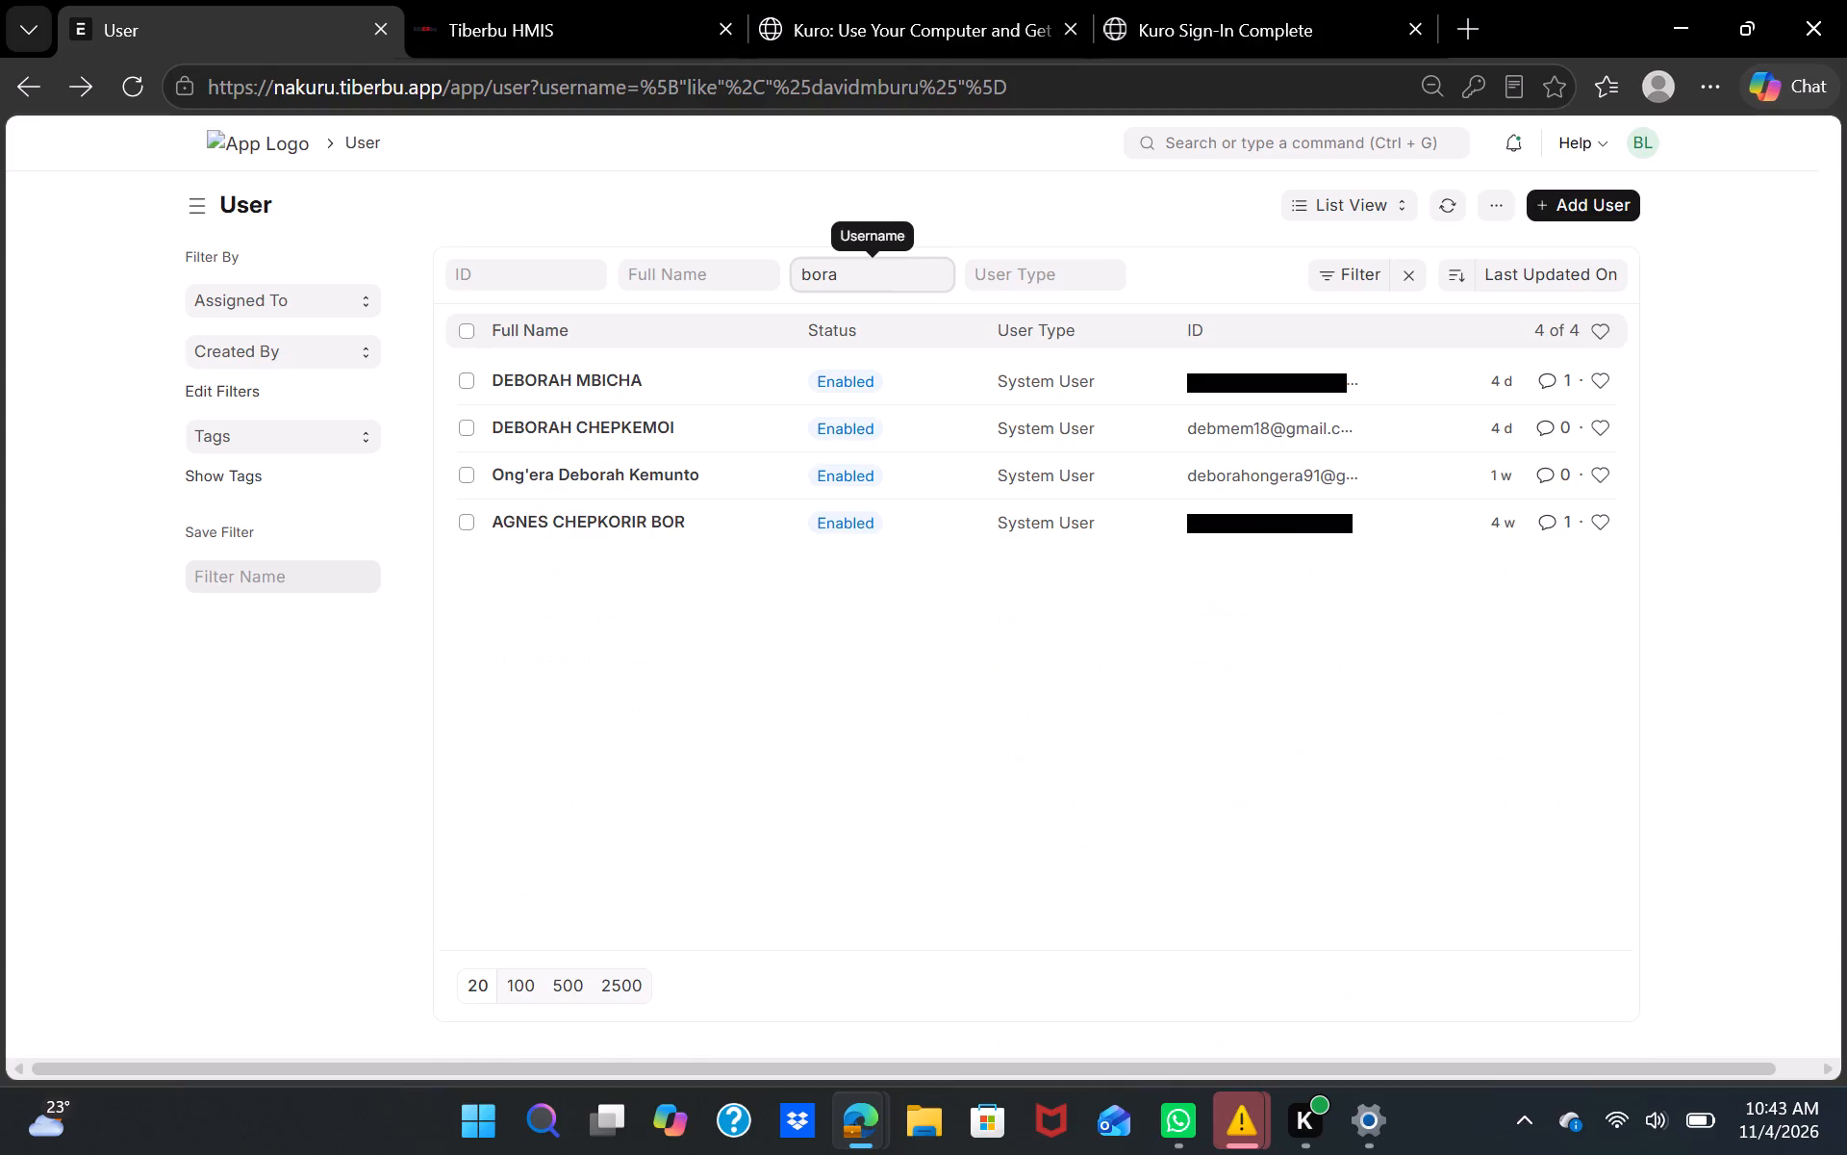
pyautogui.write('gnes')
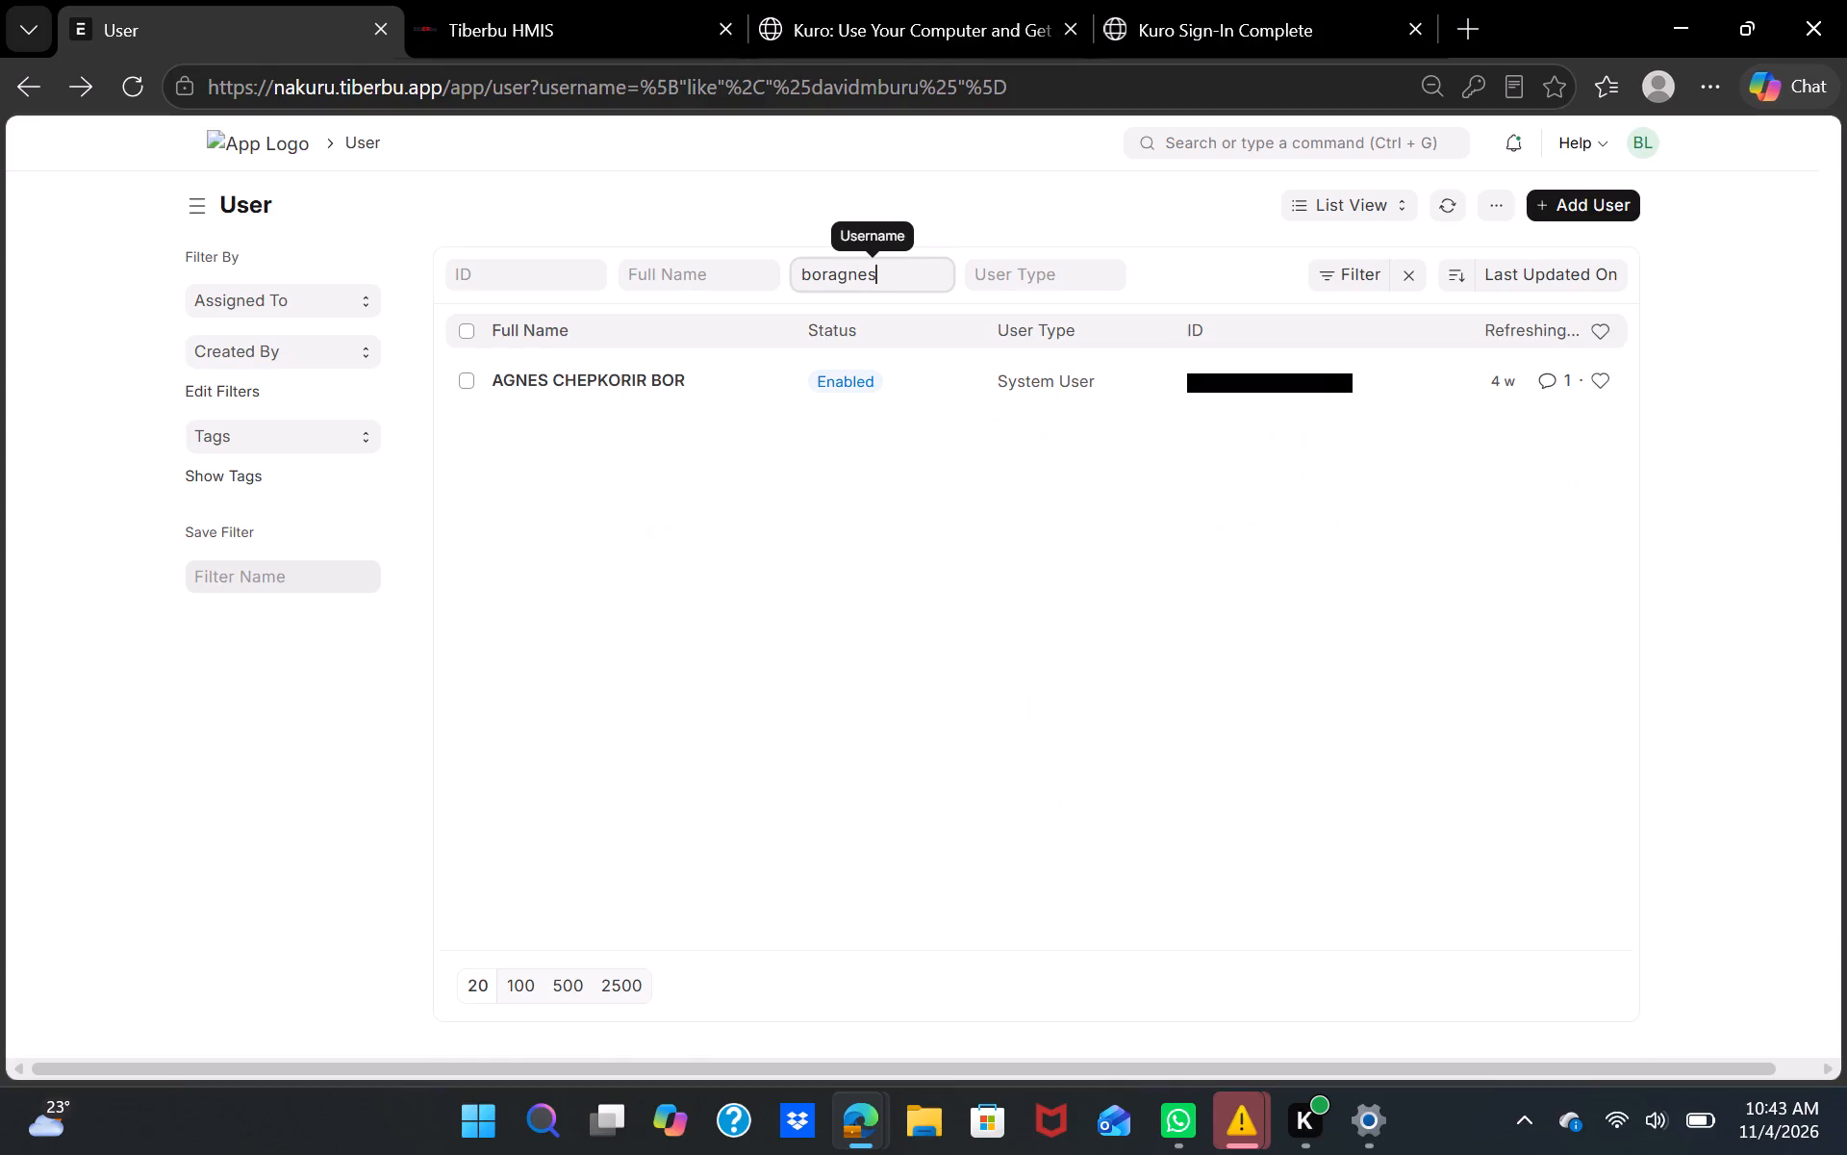
pyautogui.click(922, 378)
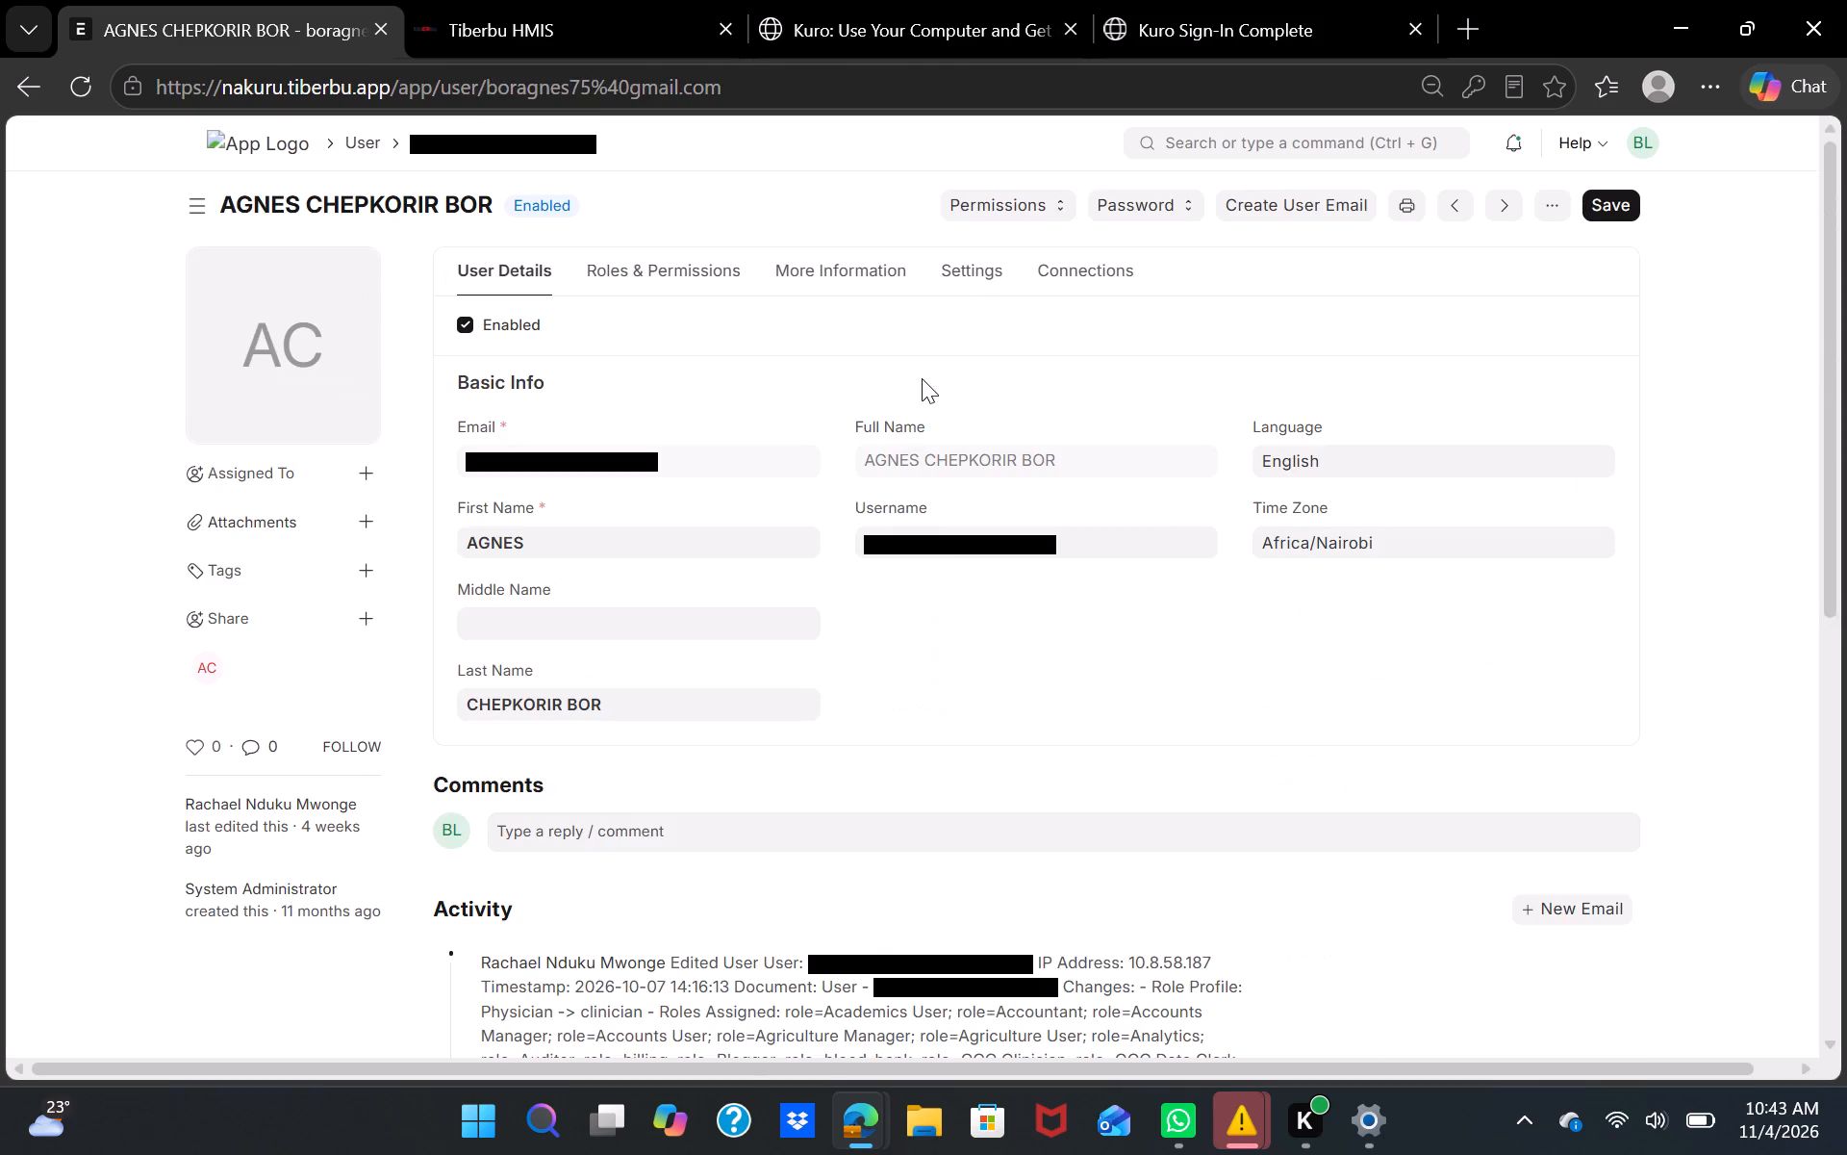
pyautogui.click(646, 280)
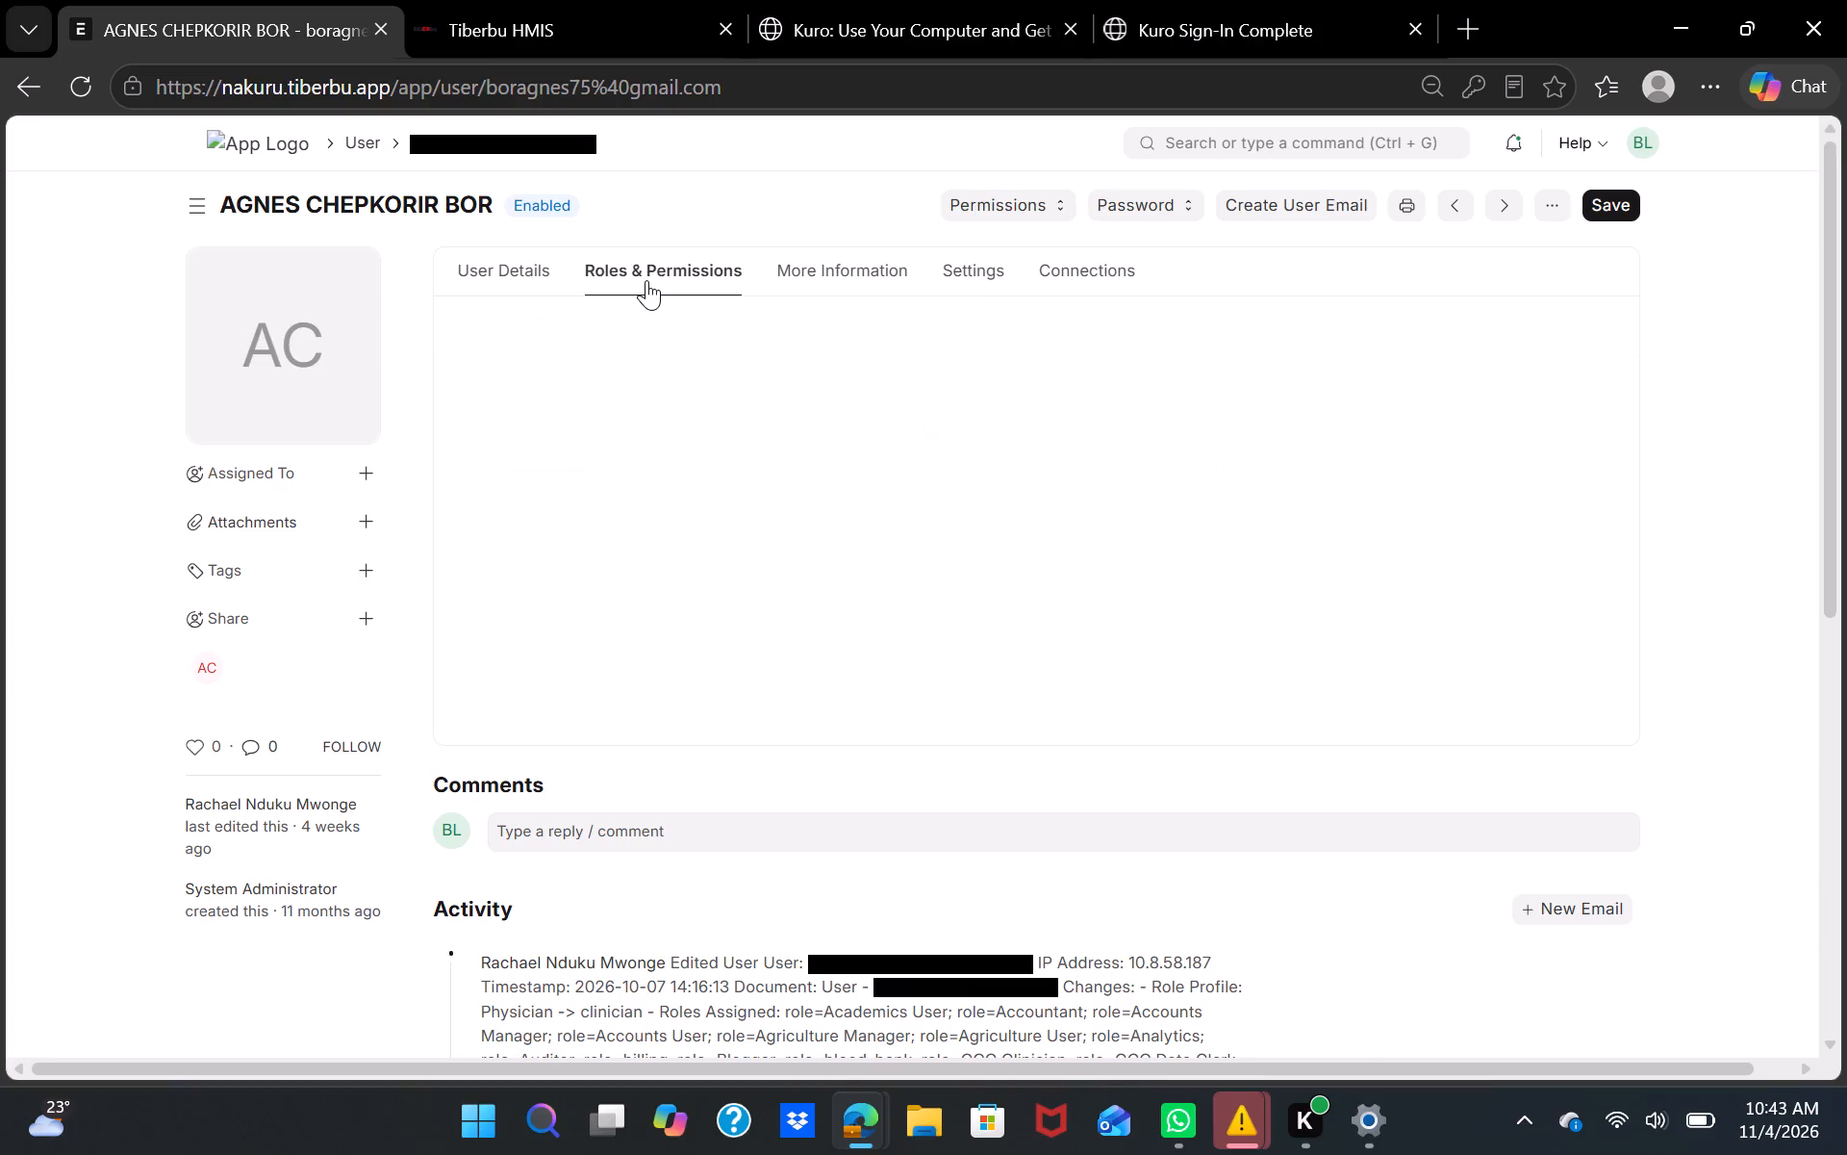
pyautogui.click(987, 397)
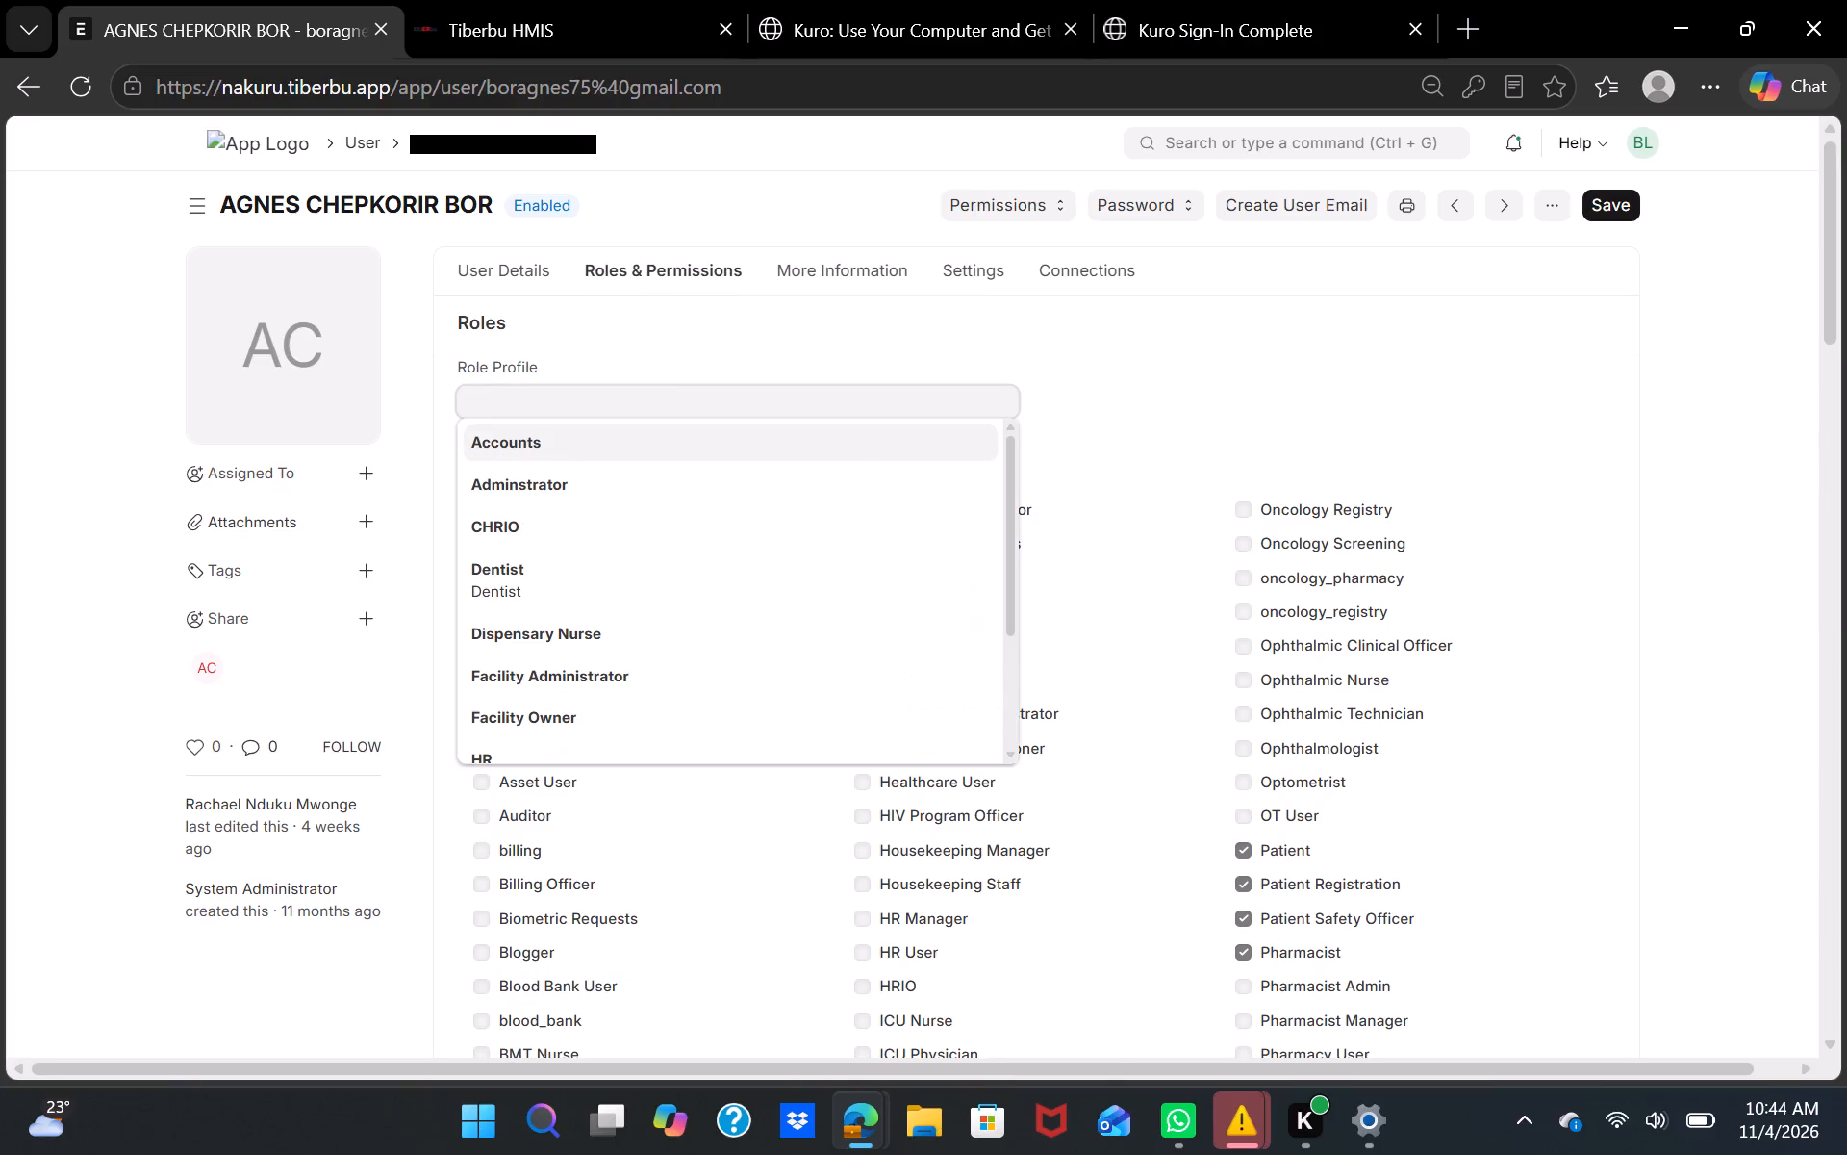
pyautogui.write('nurse')
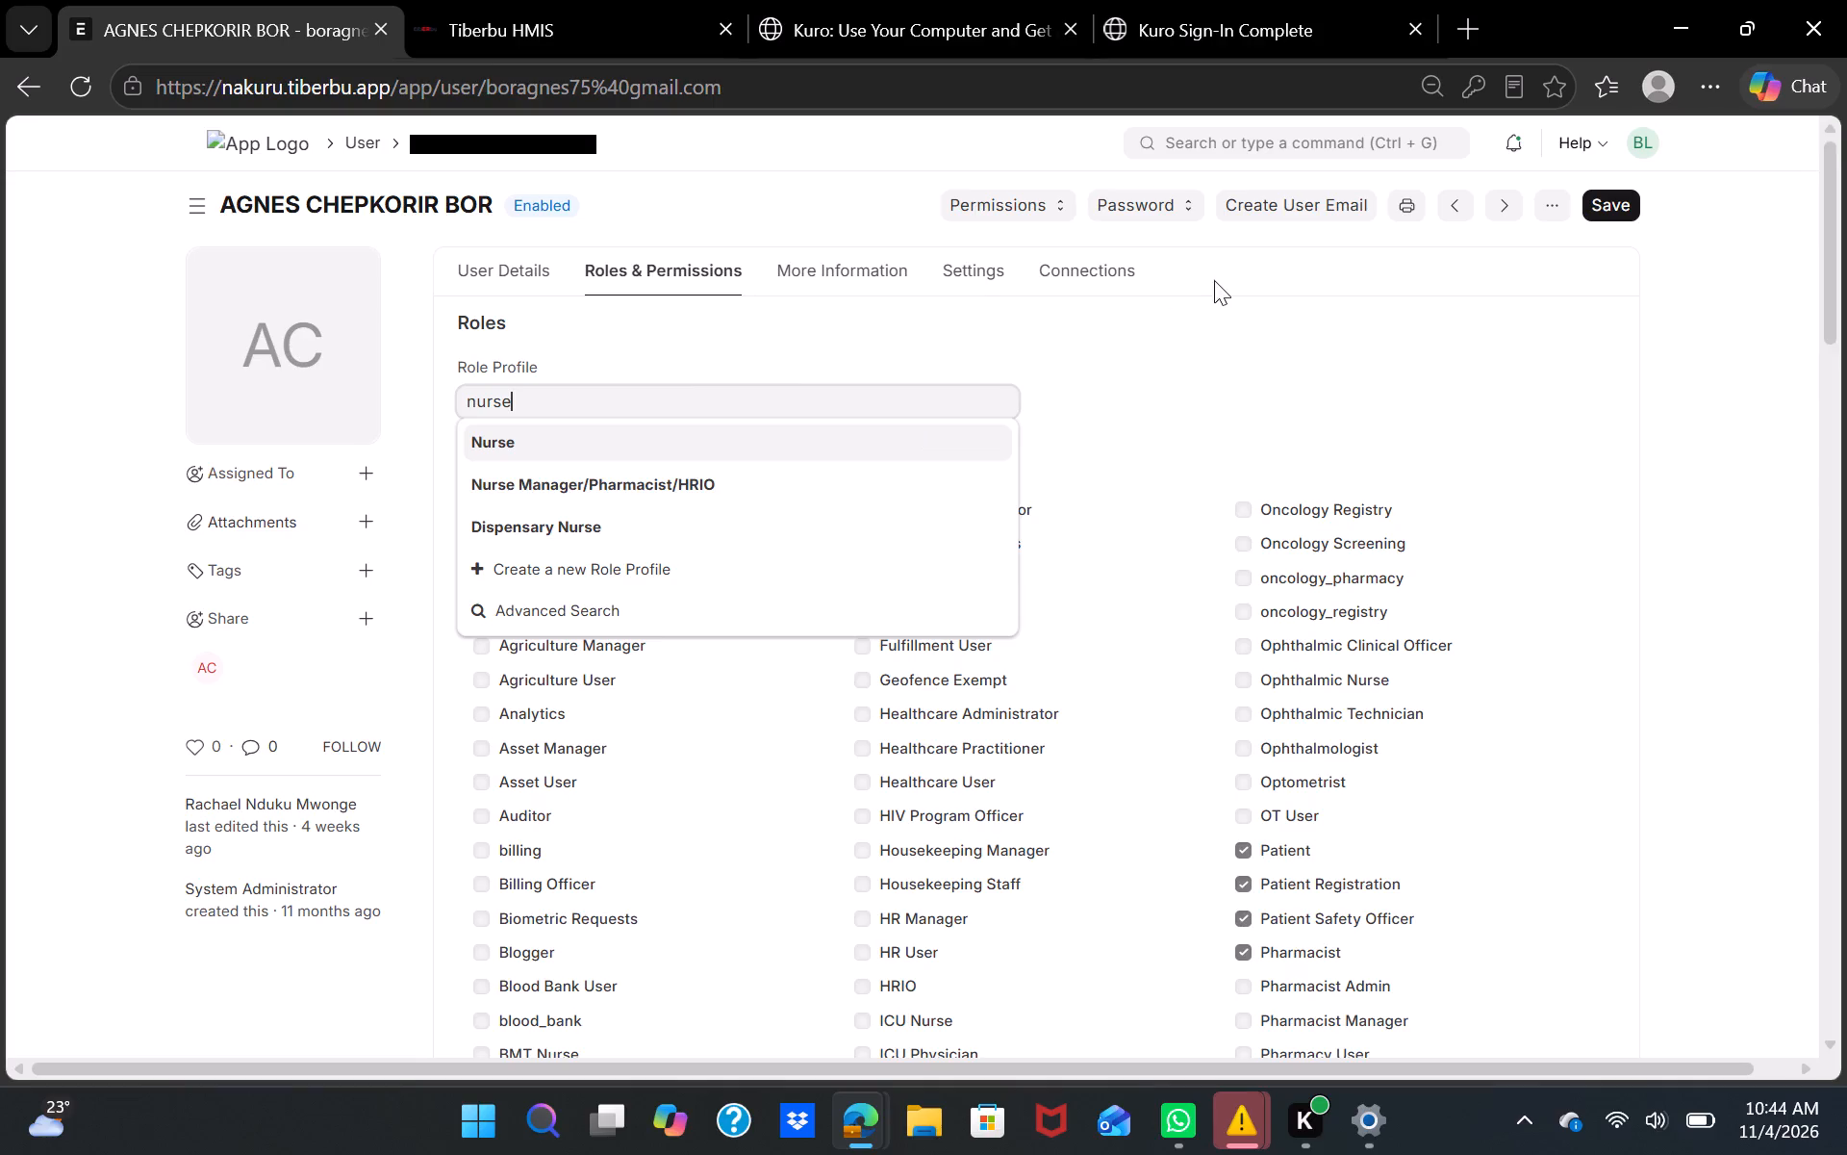
pyautogui.click(550, 440)
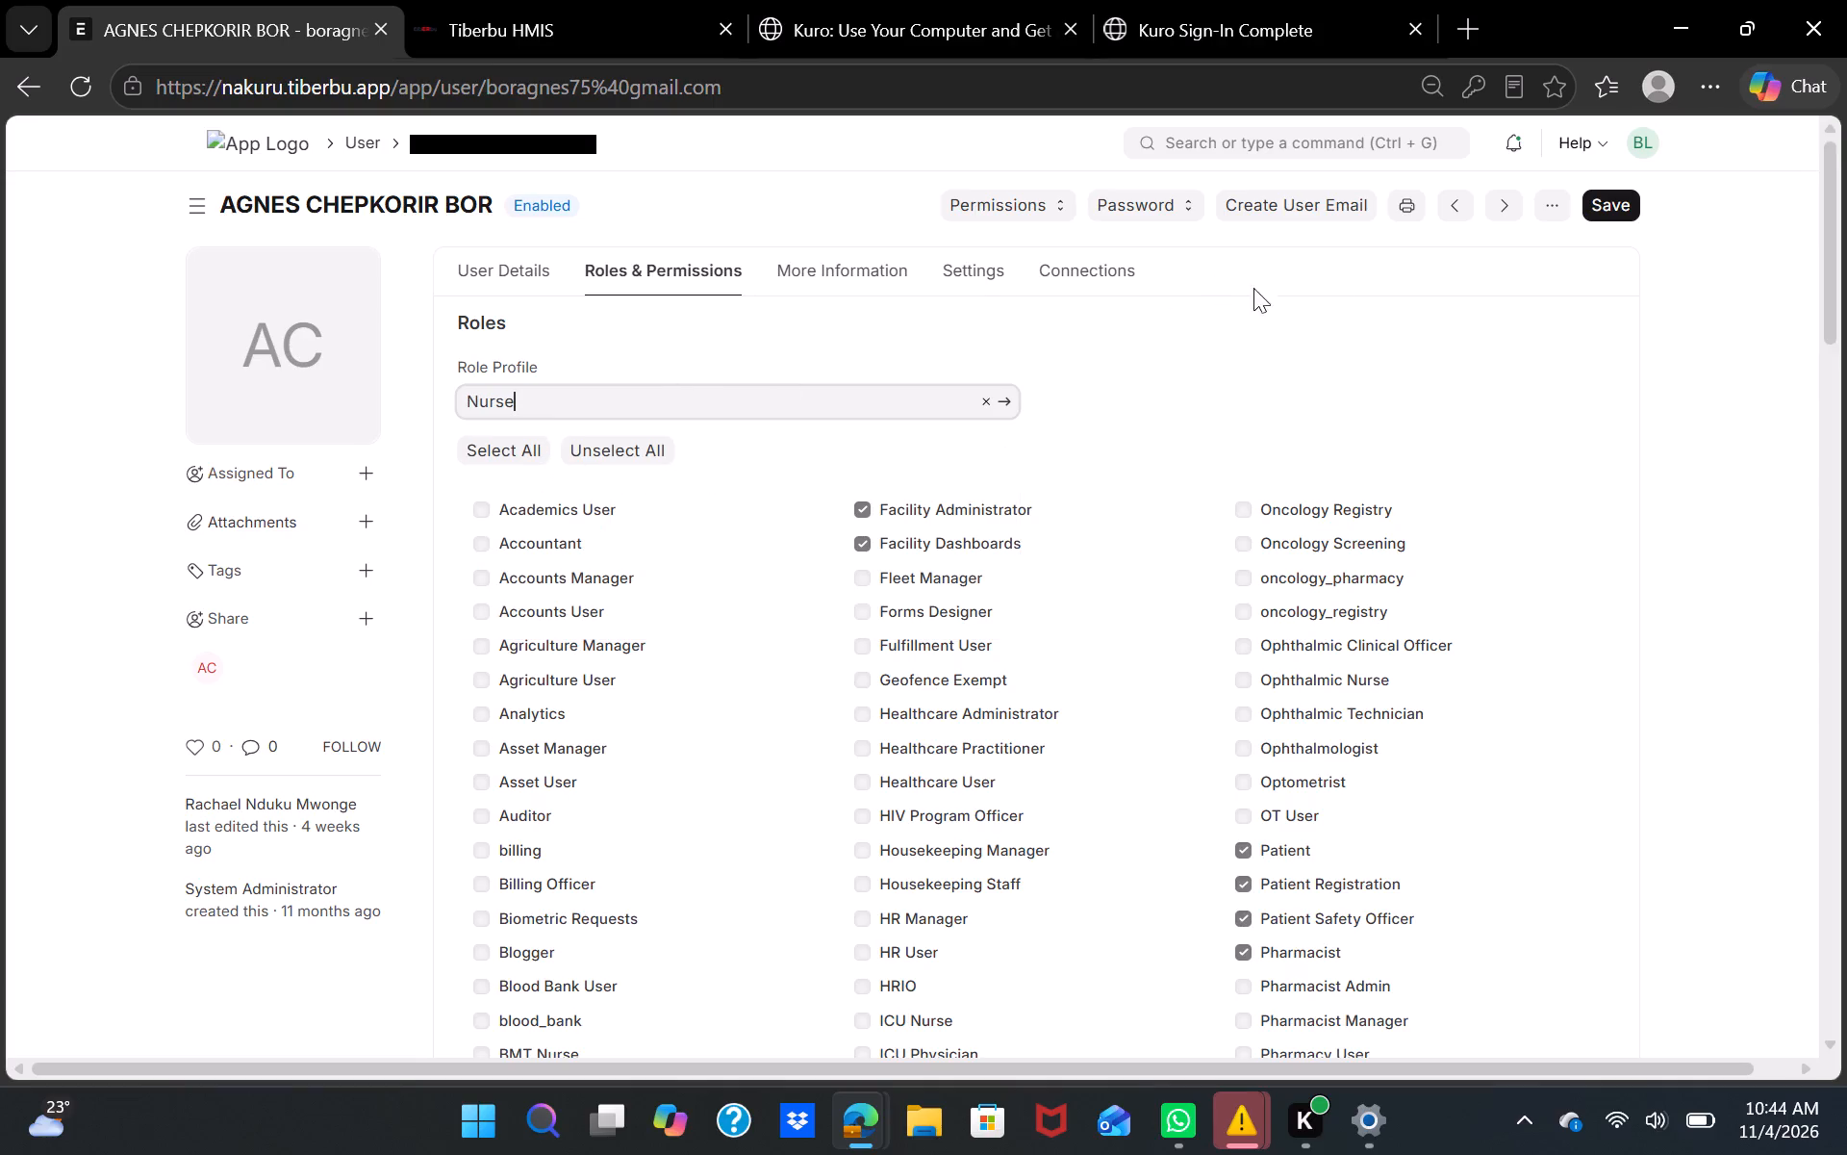
pyautogui.click(1625, 200)
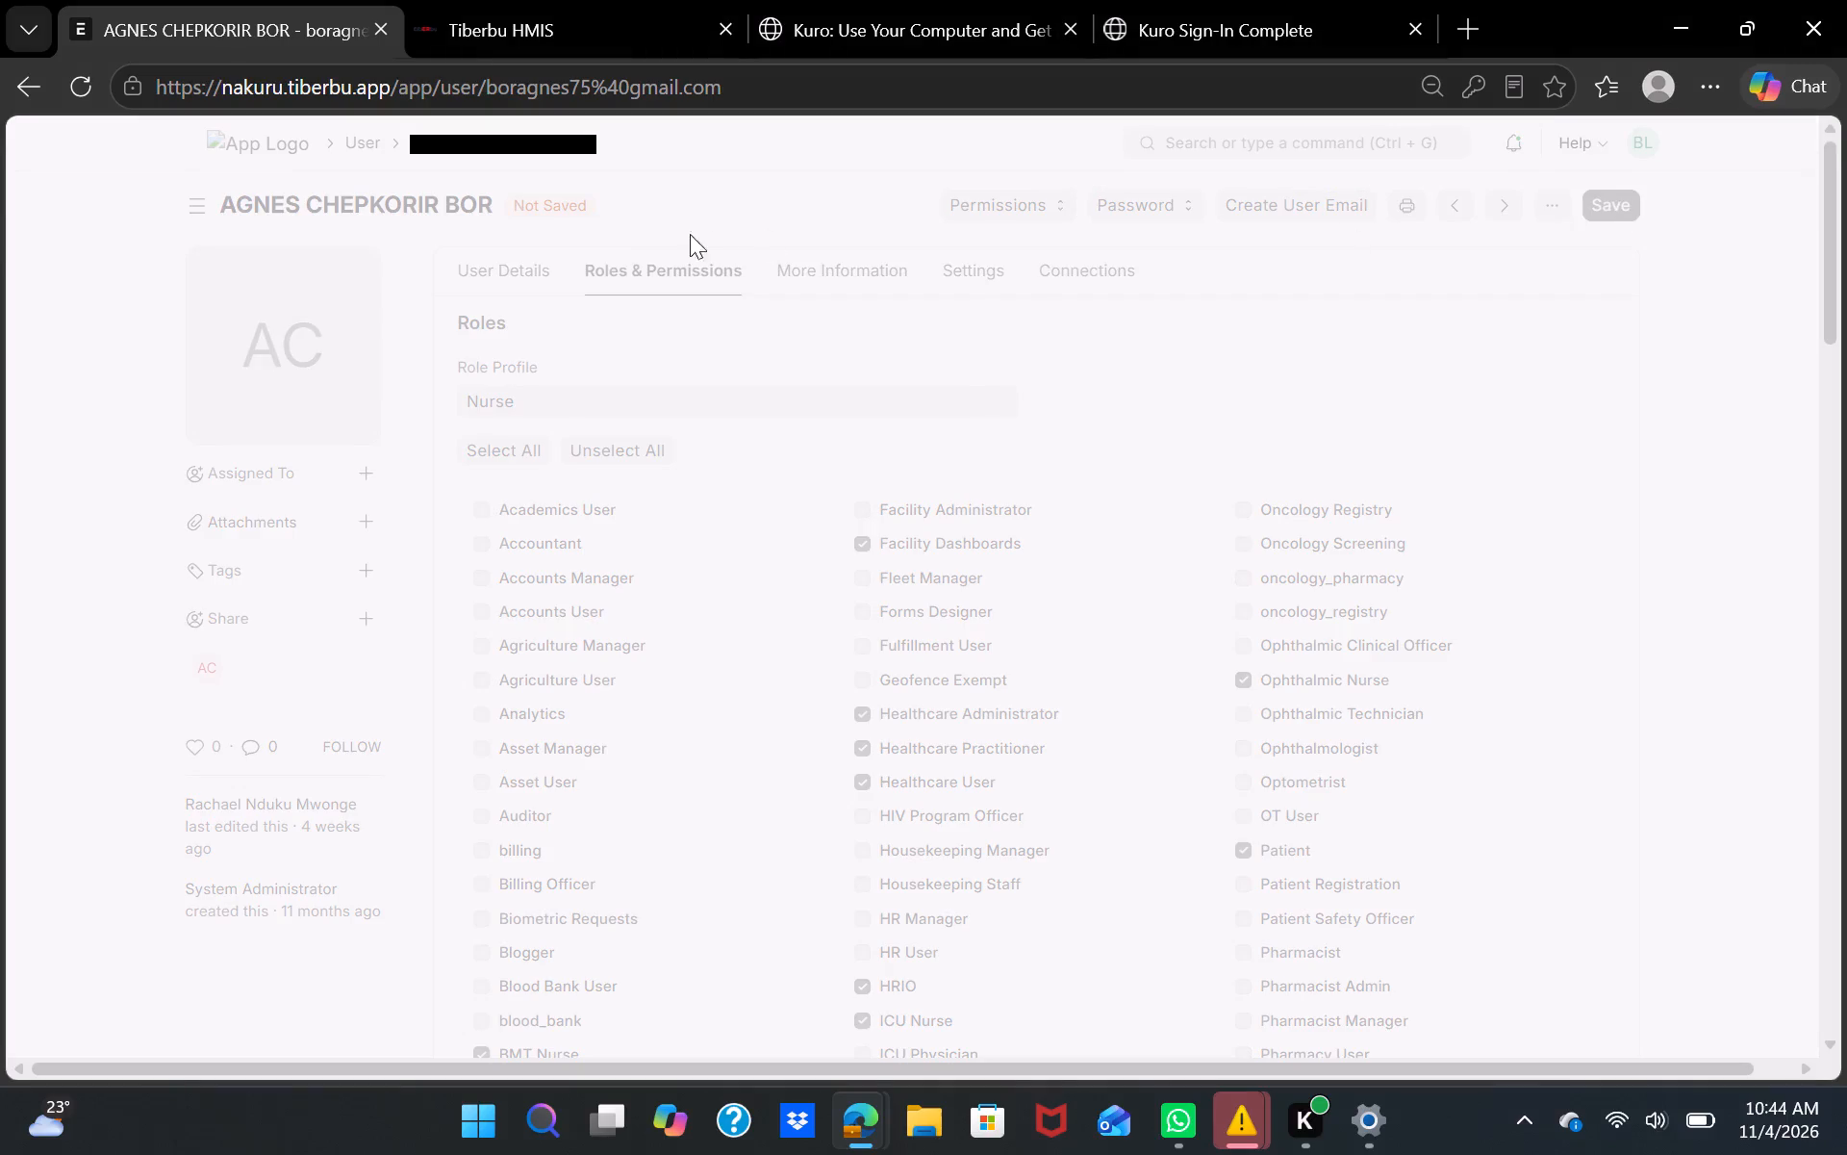
pyautogui.click(1206, 178)
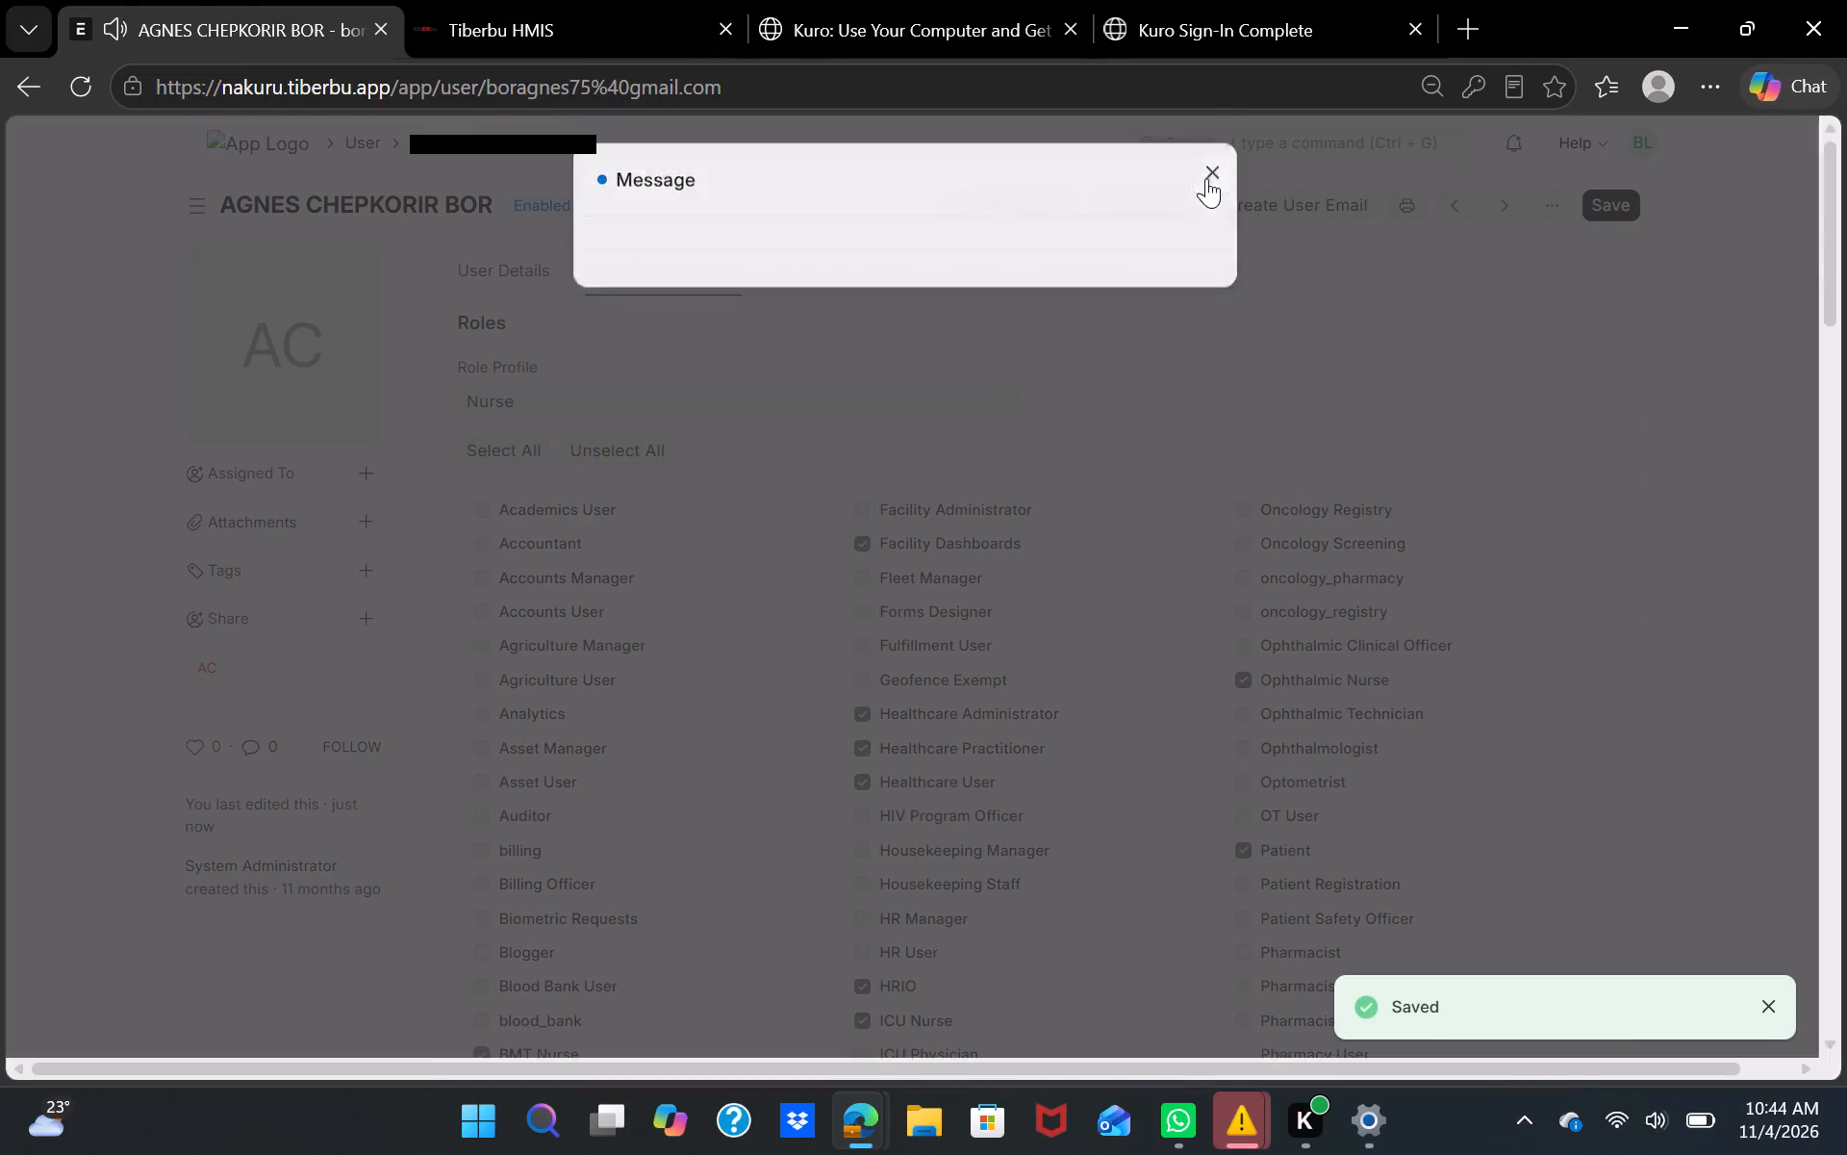
pyautogui.click(1029, 201)
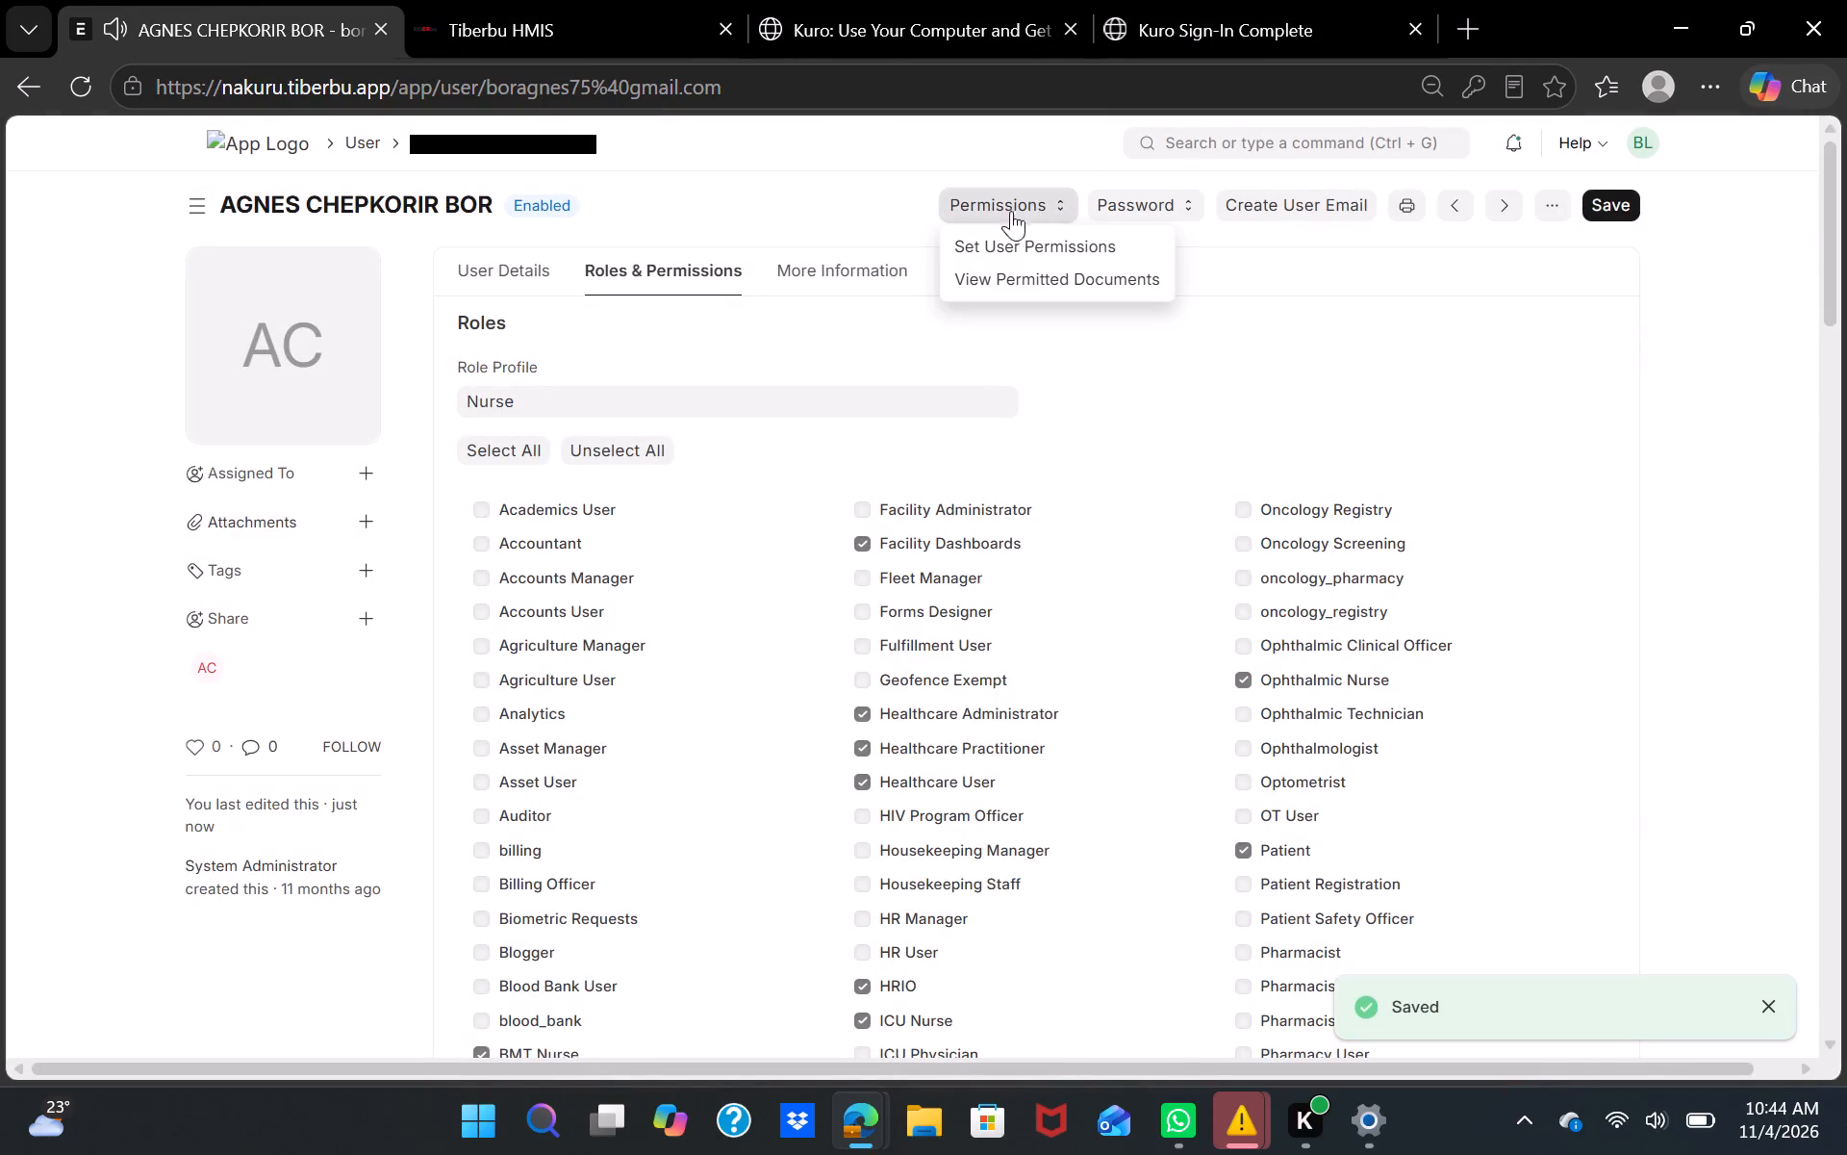
pyautogui.click(995, 238)
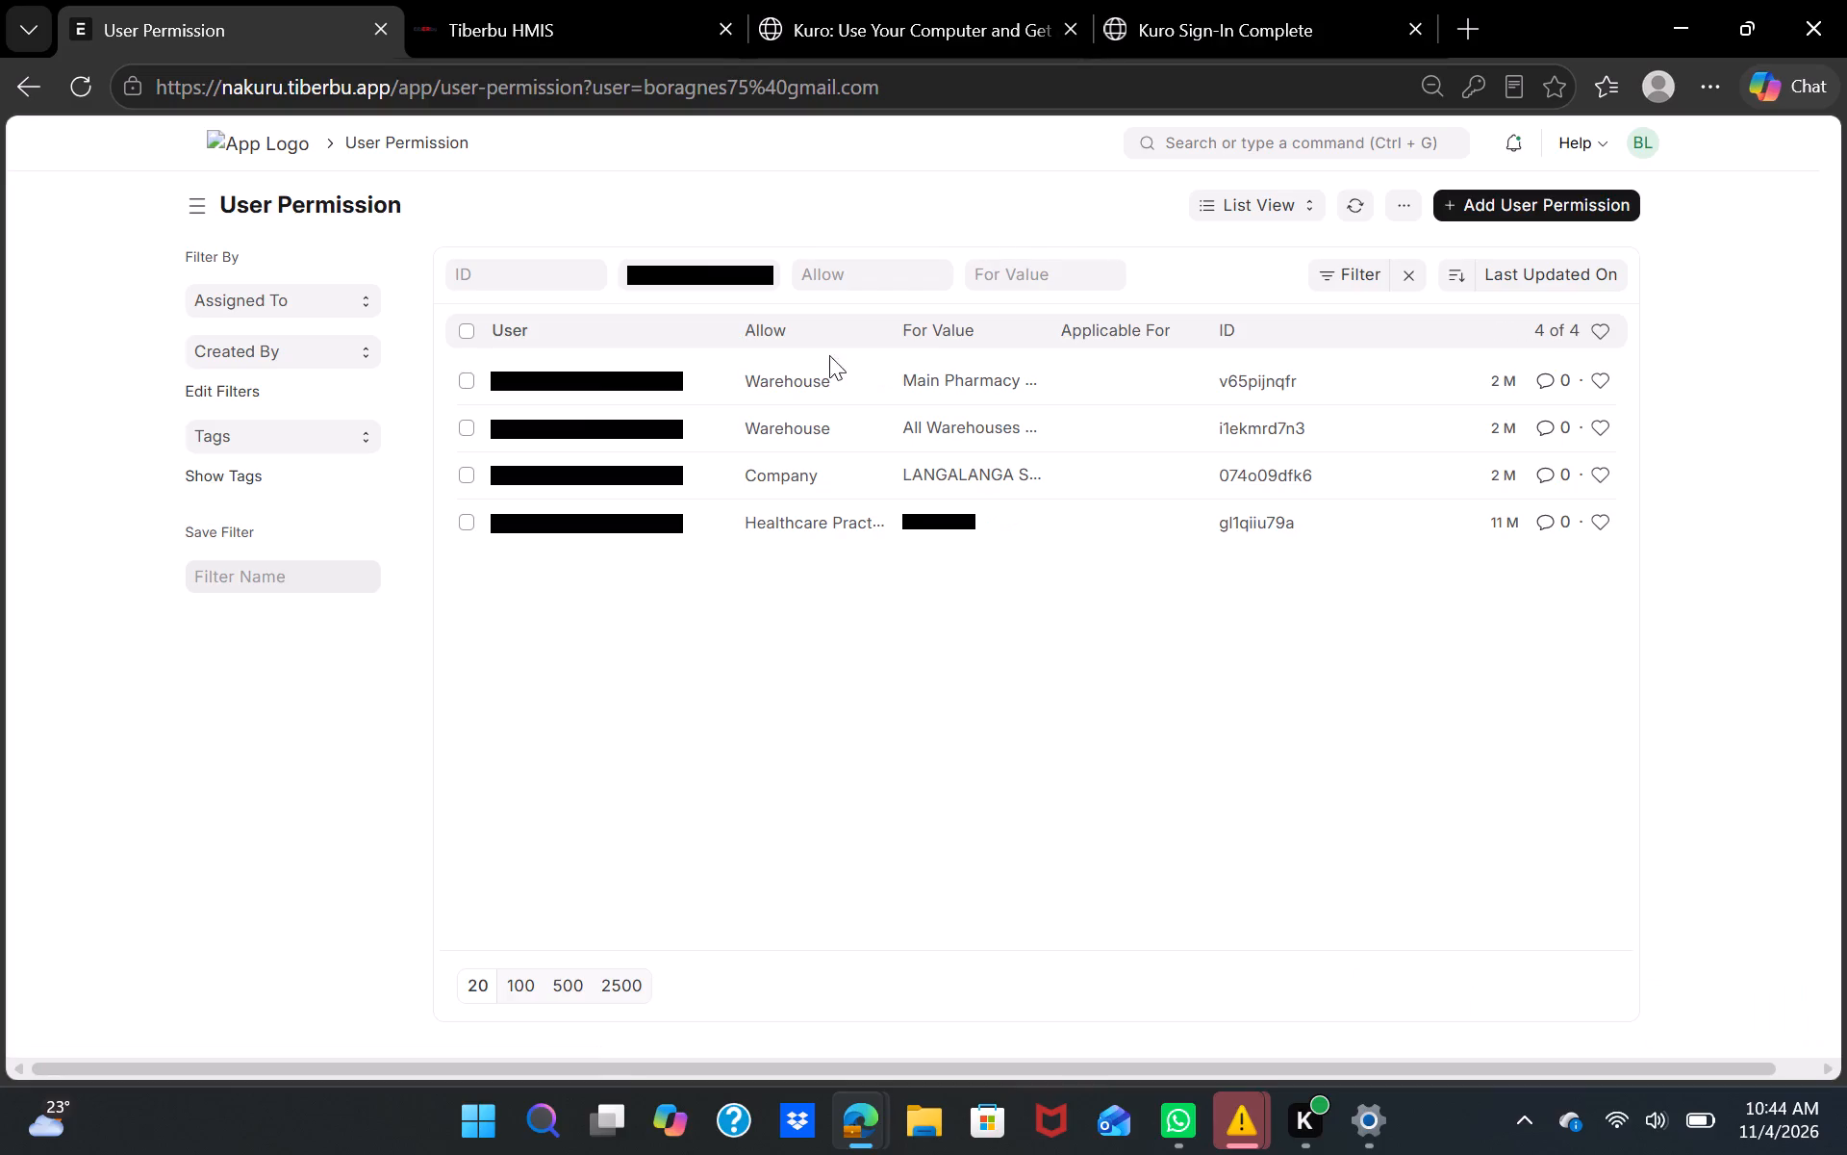
pyautogui.click(986, 526)
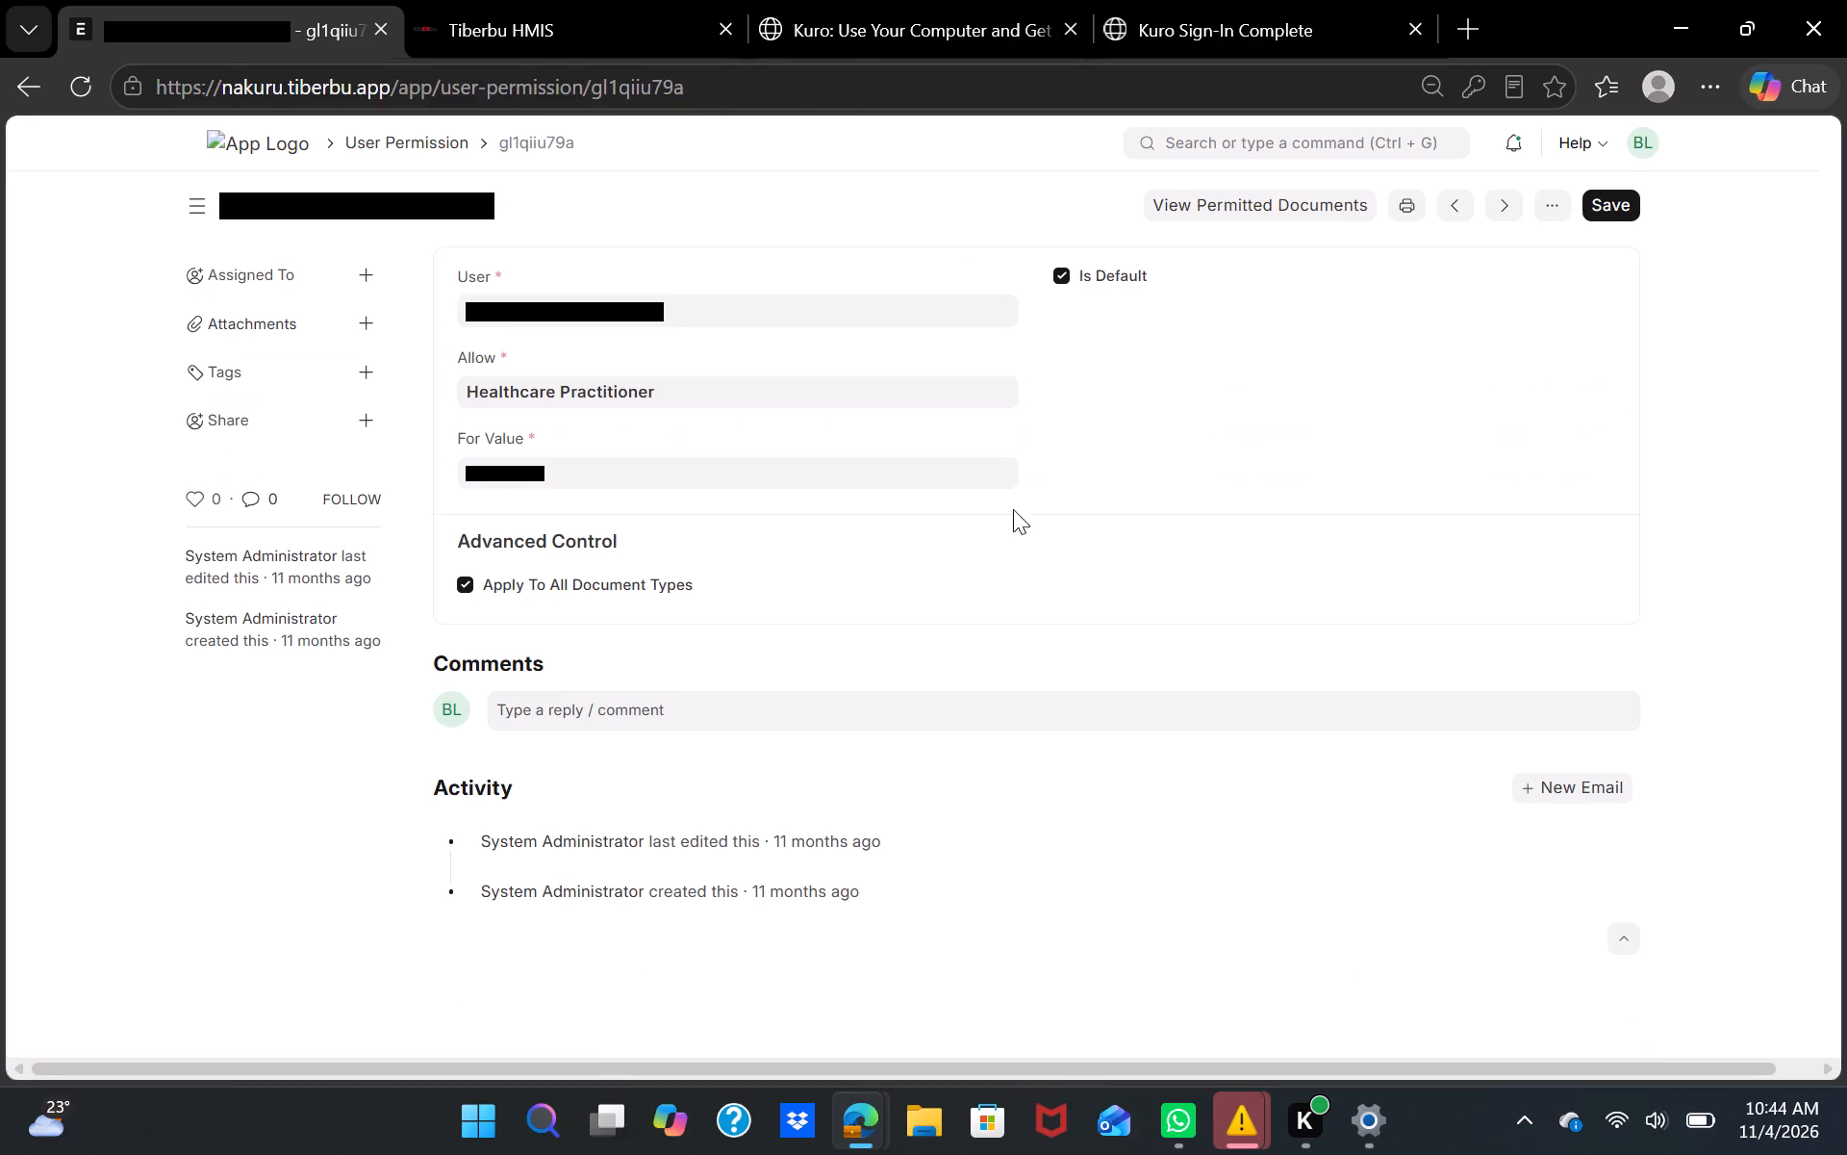
pyautogui.click(1002, 470)
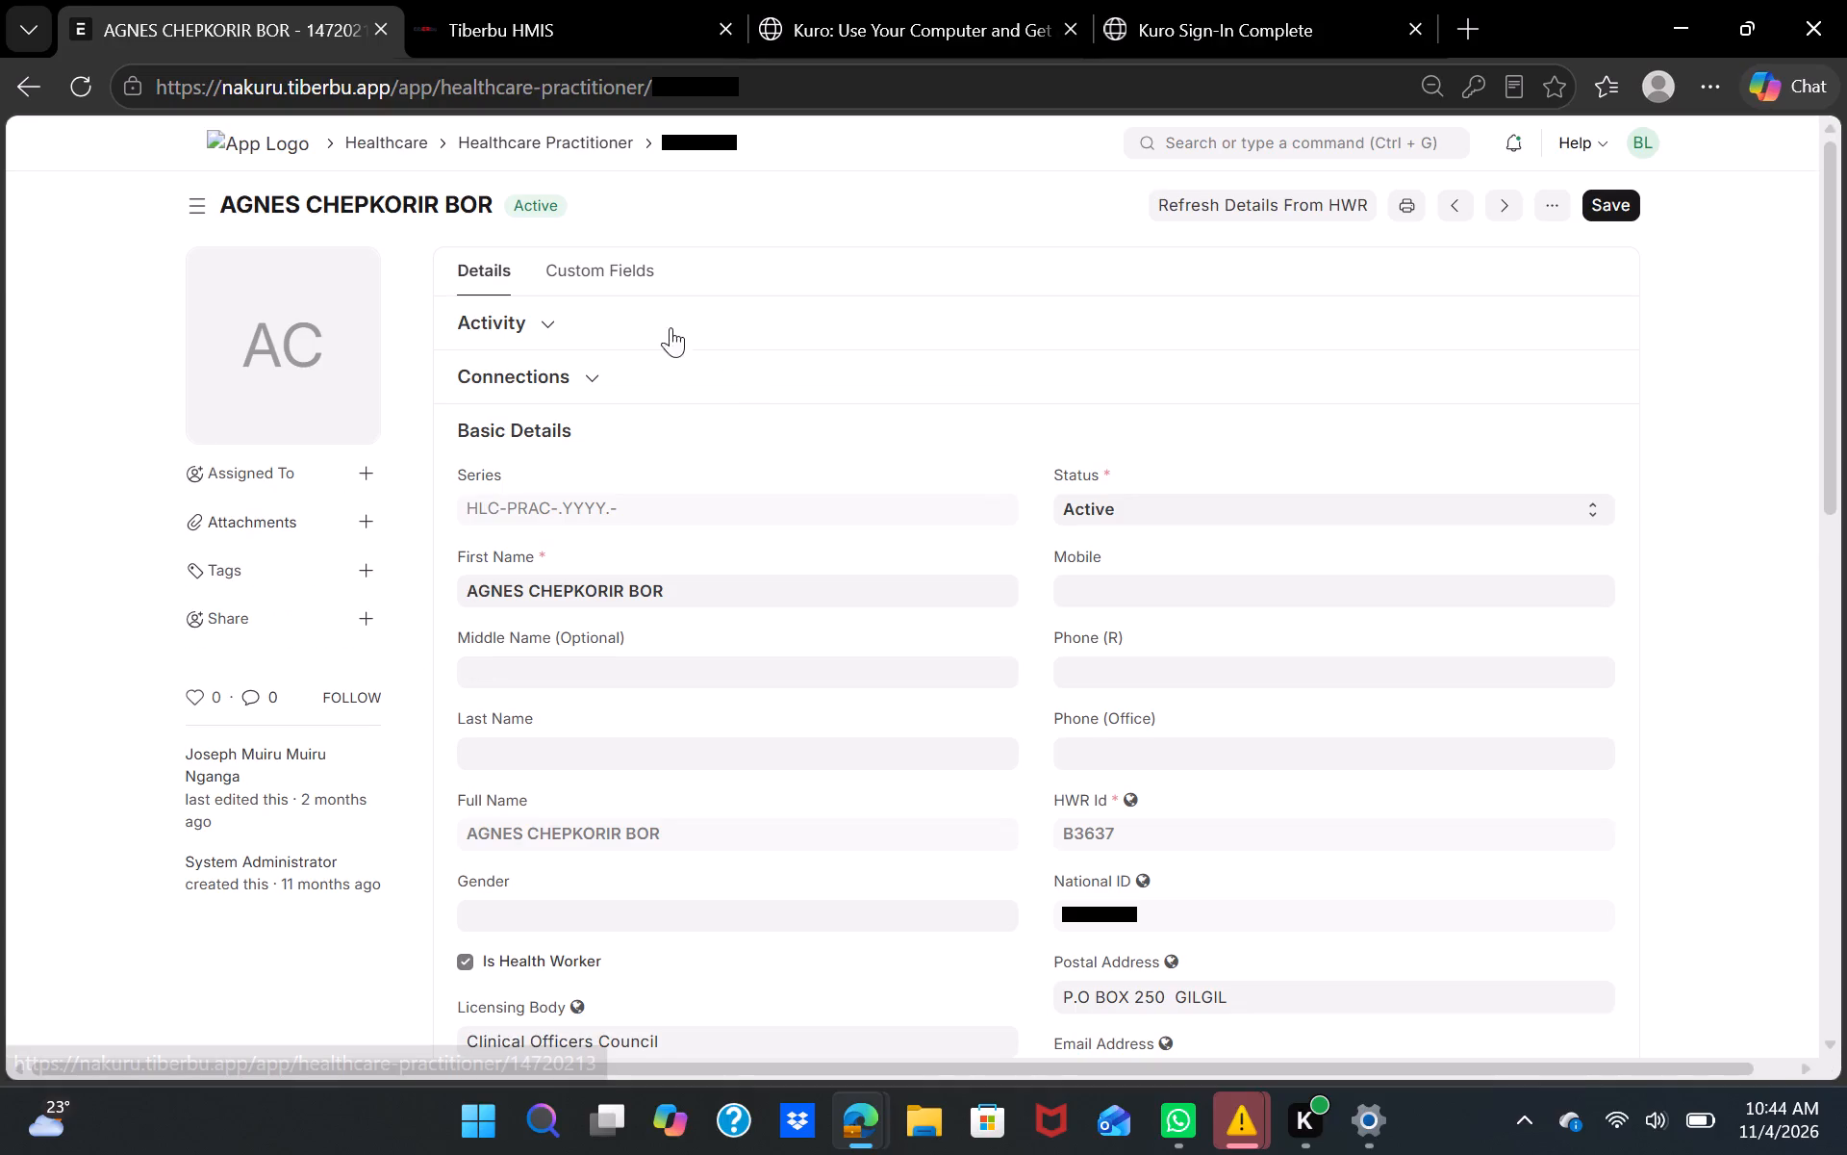
pyautogui.click(612, 266)
pyautogui.scroll(-2, 1202, 534)
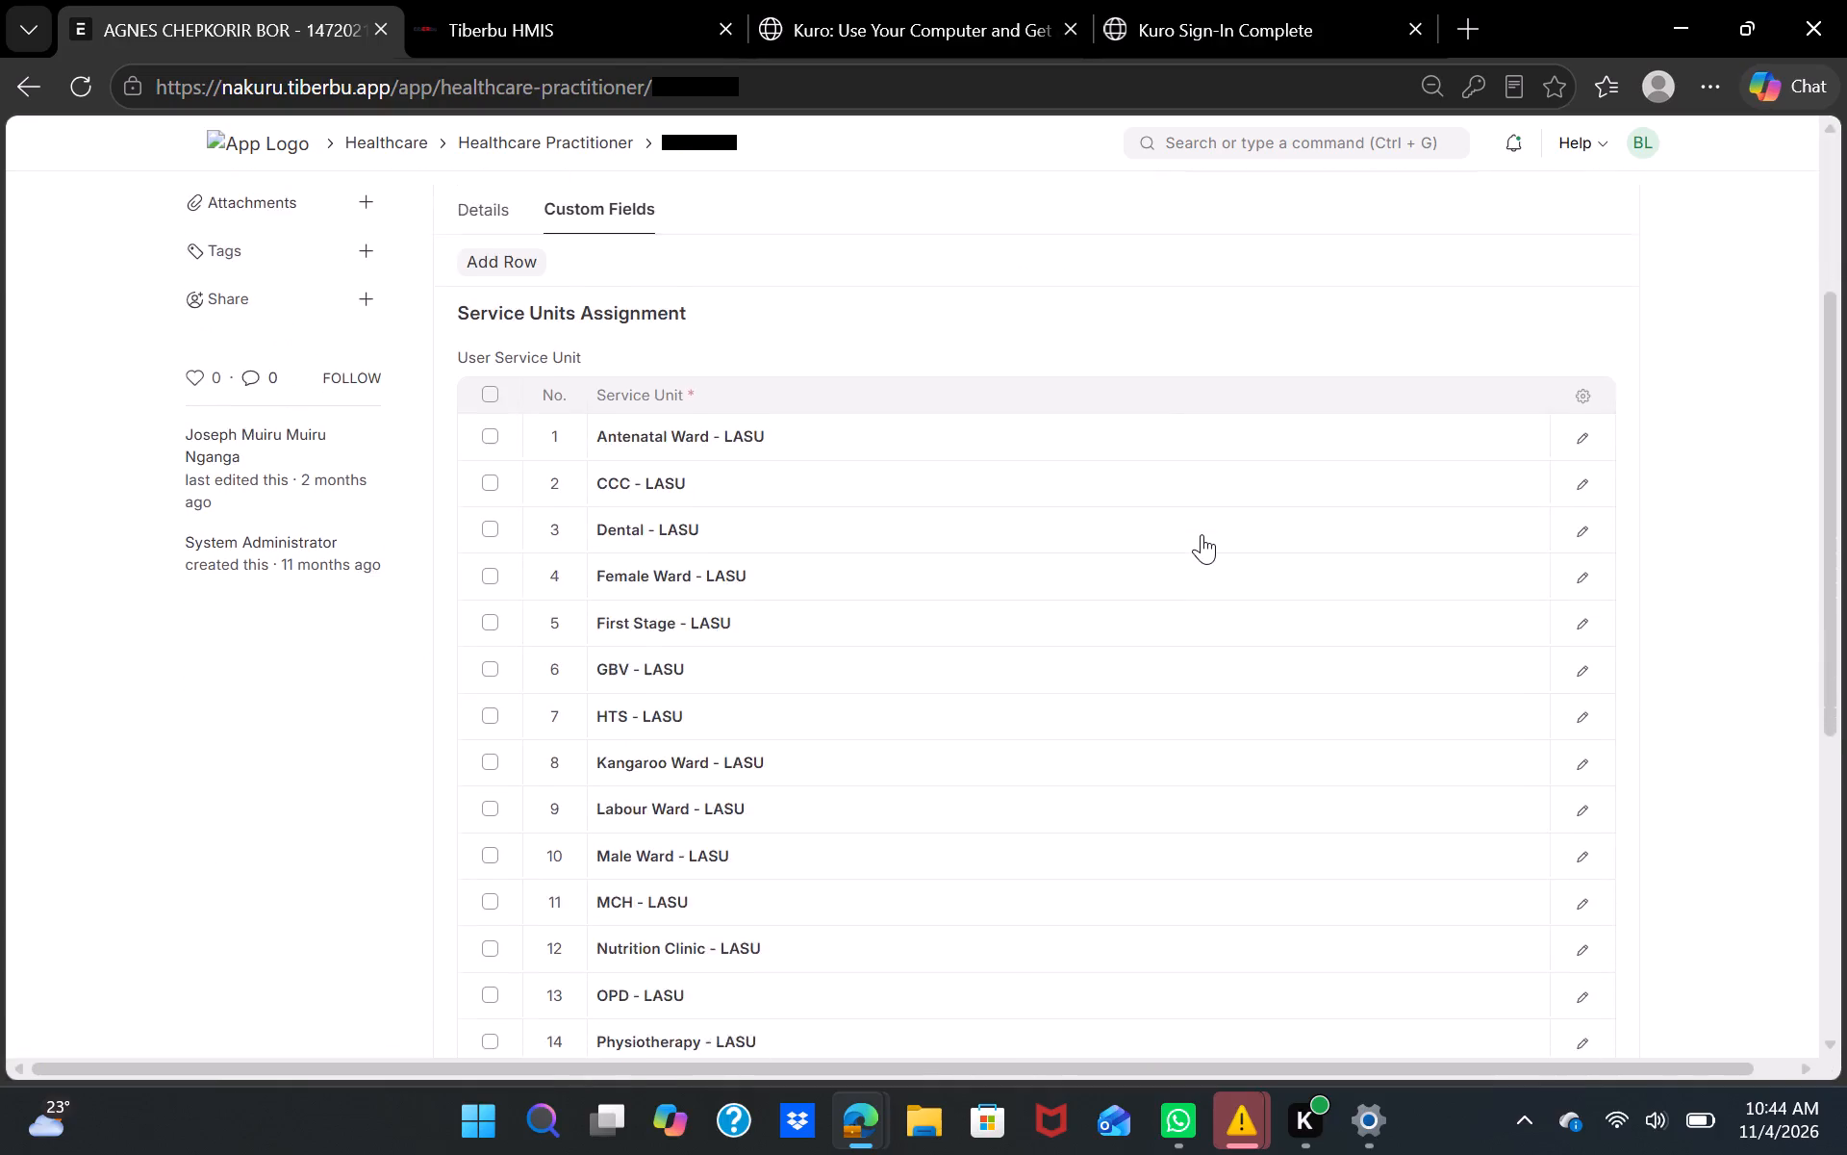
pyautogui.scroll(-1, 1202, 534)
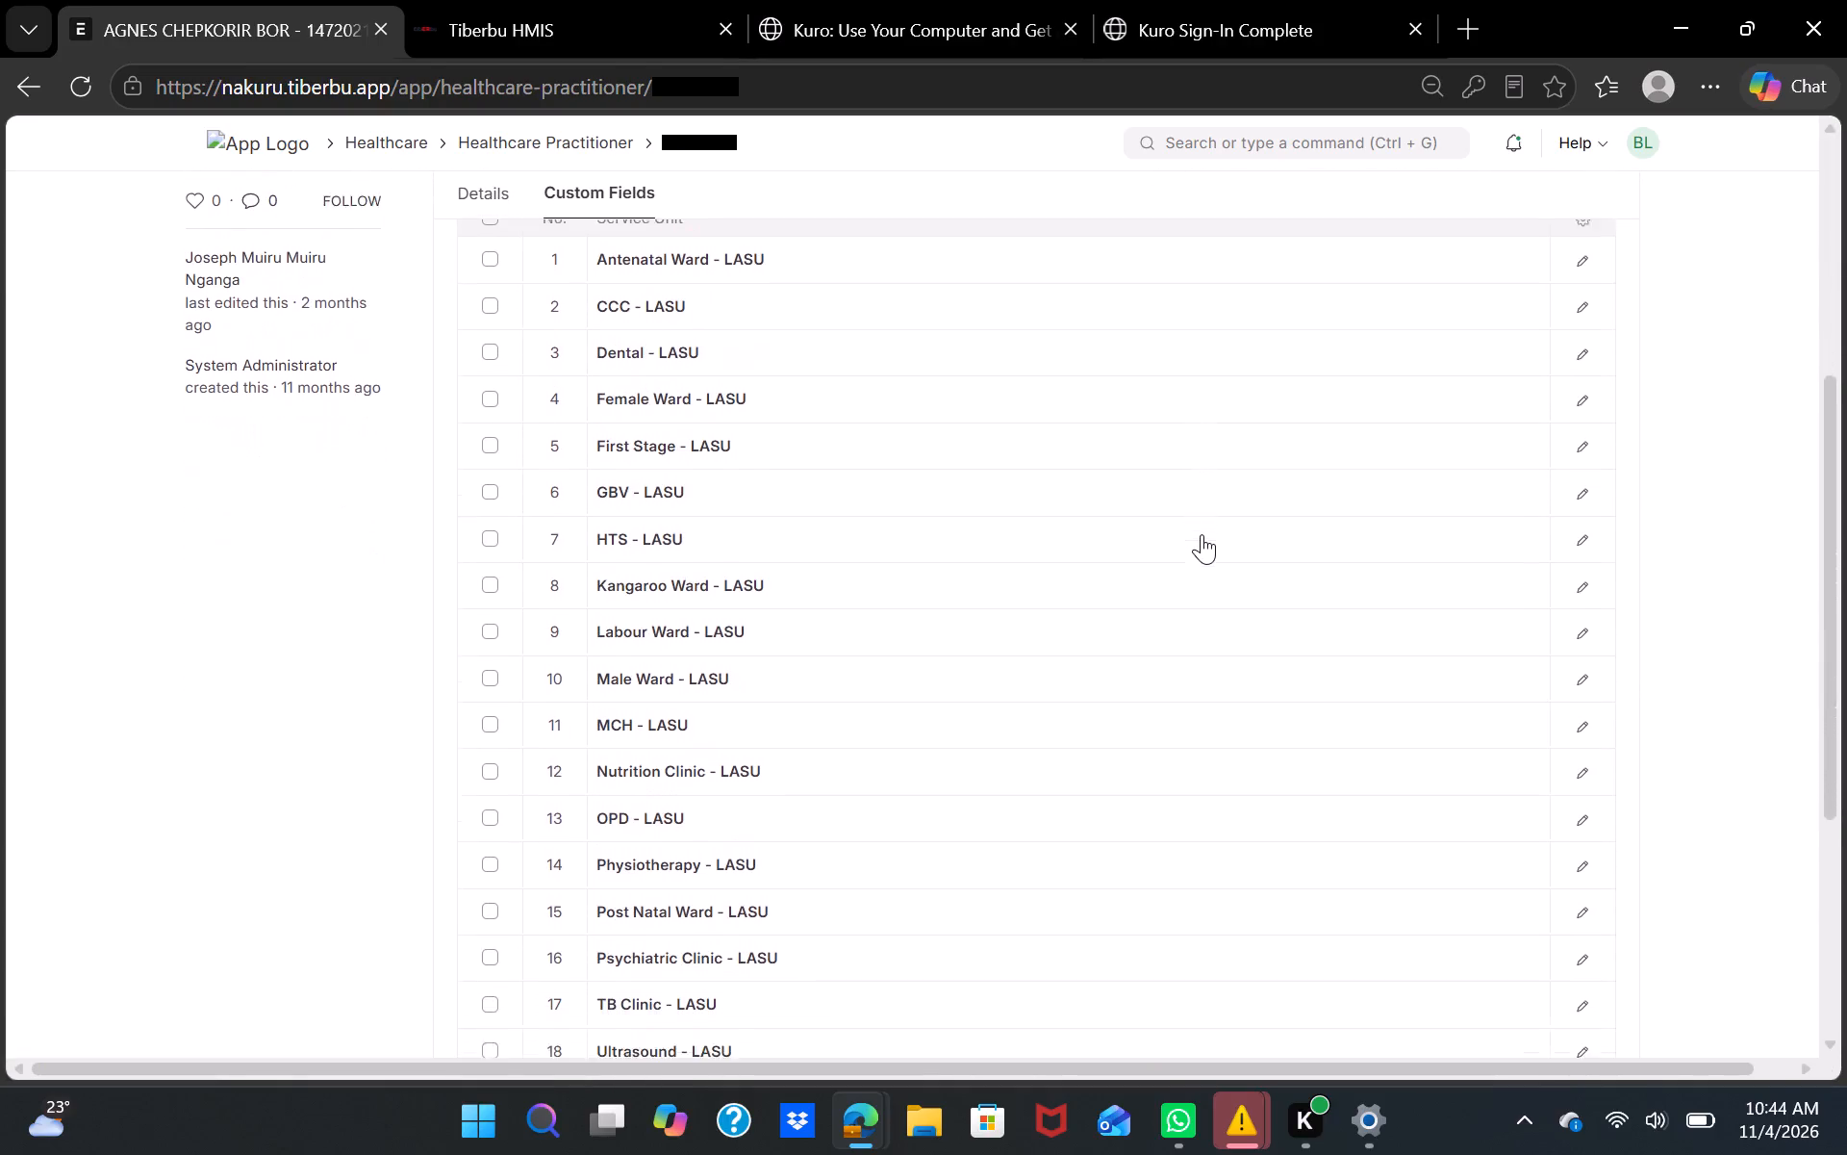
pyautogui.scroll(-2, 1202, 534)
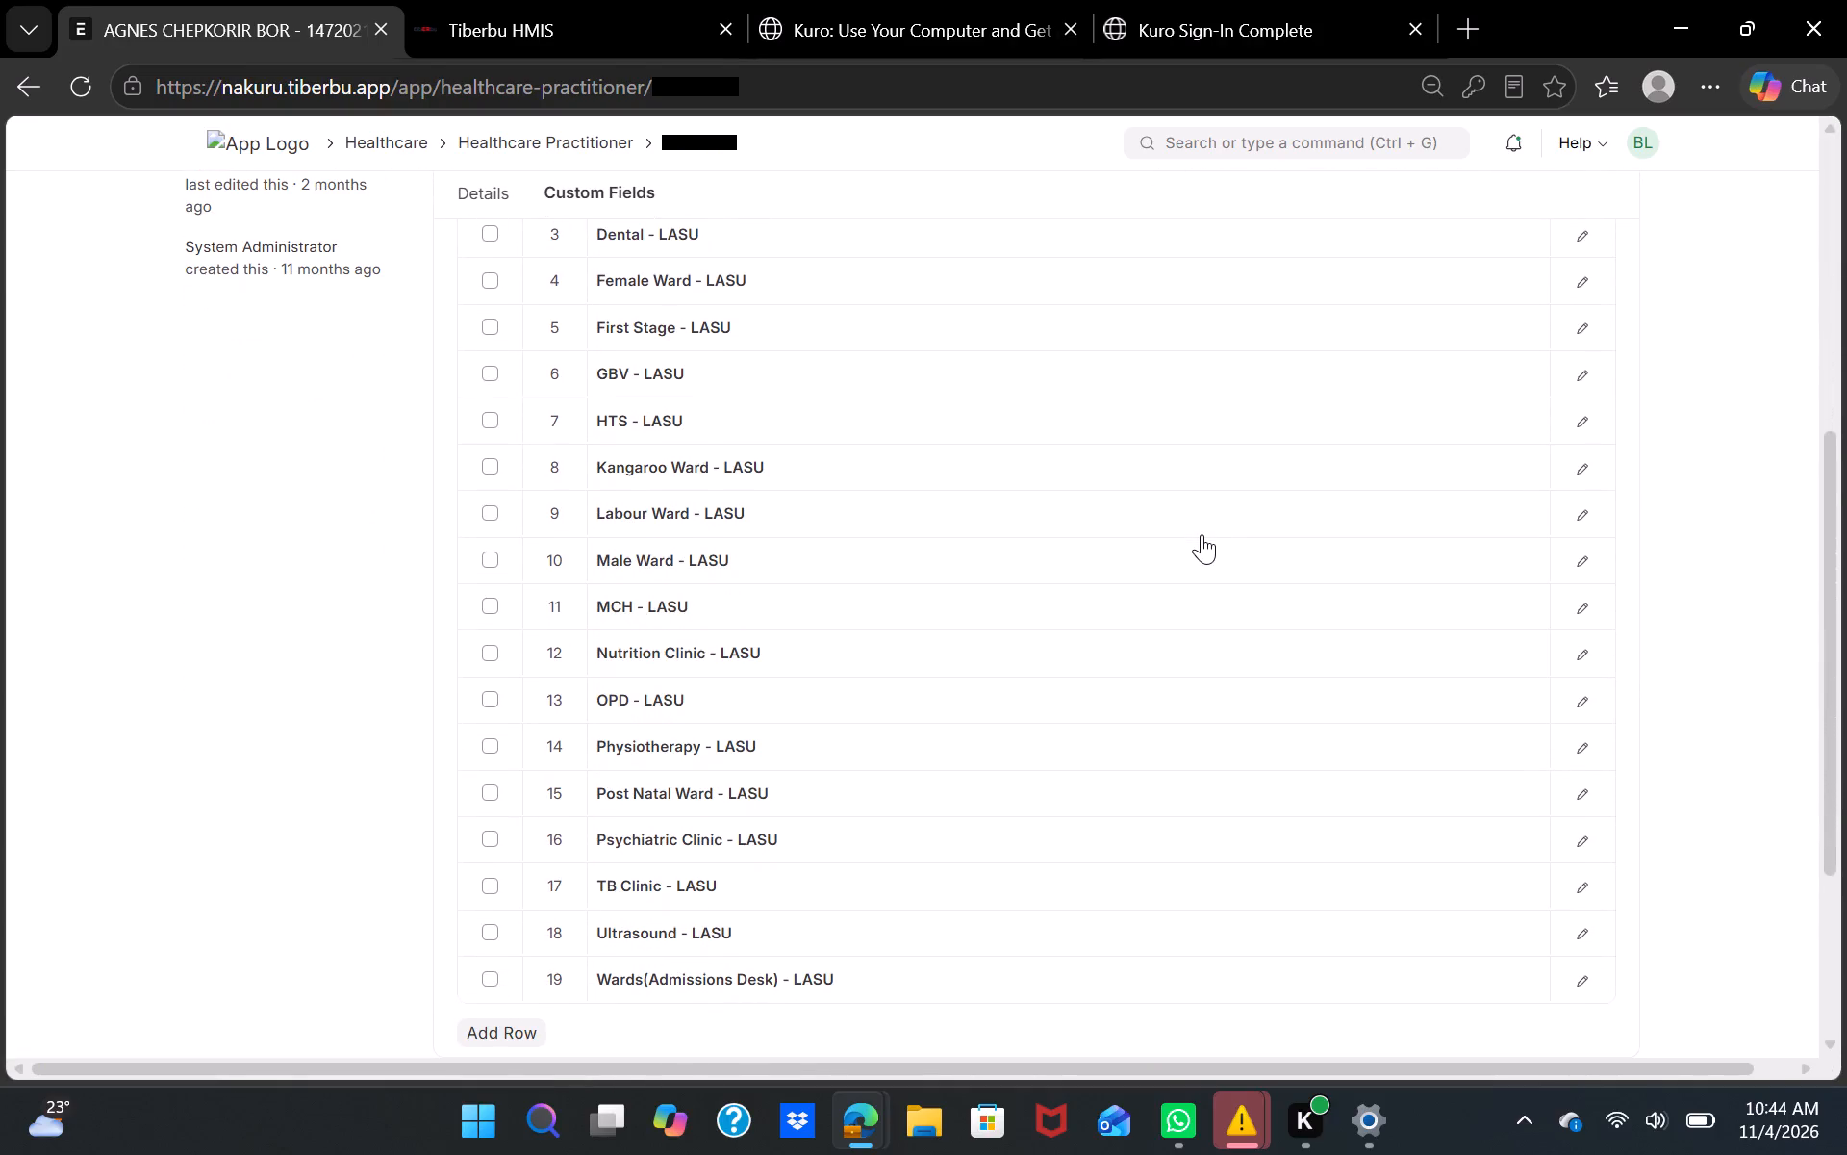
pyautogui.scroll(6, 1202, 534)
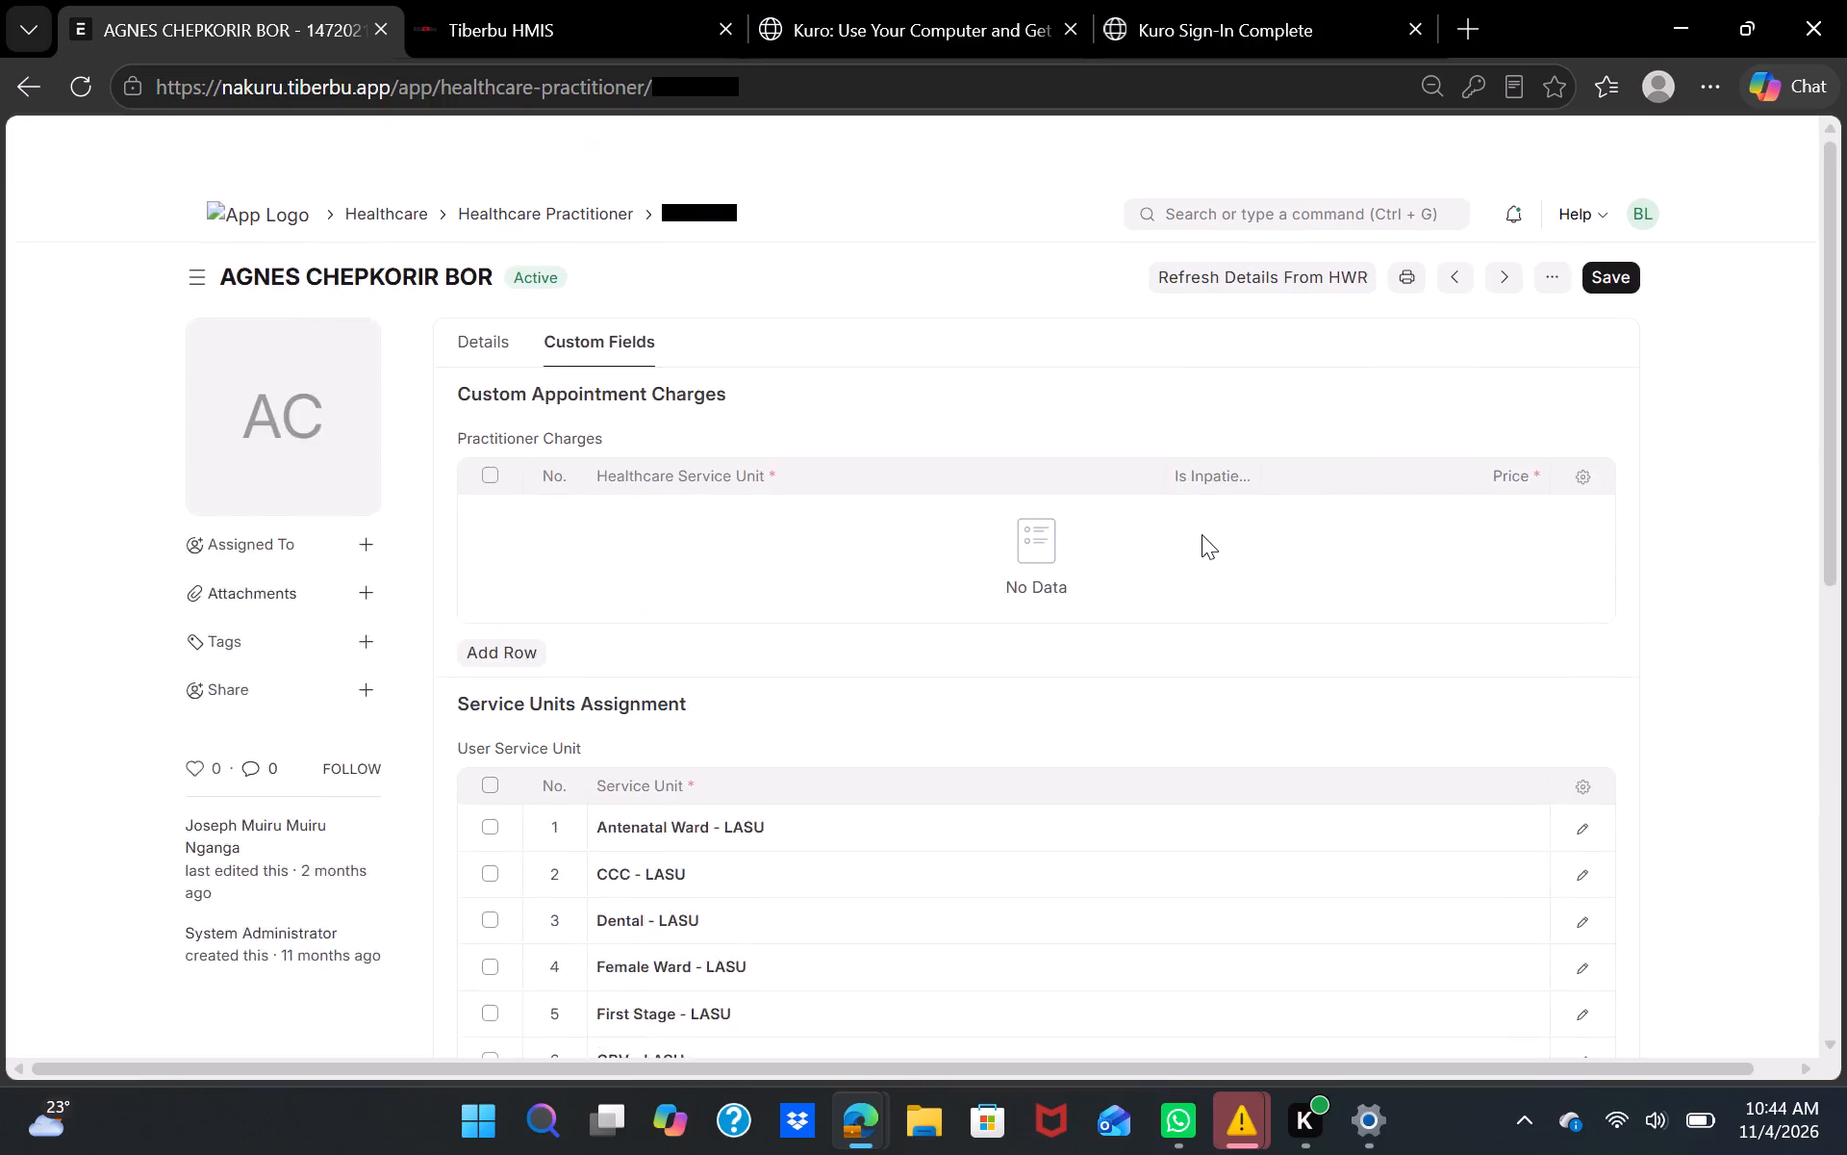
pyautogui.click(31, 80)
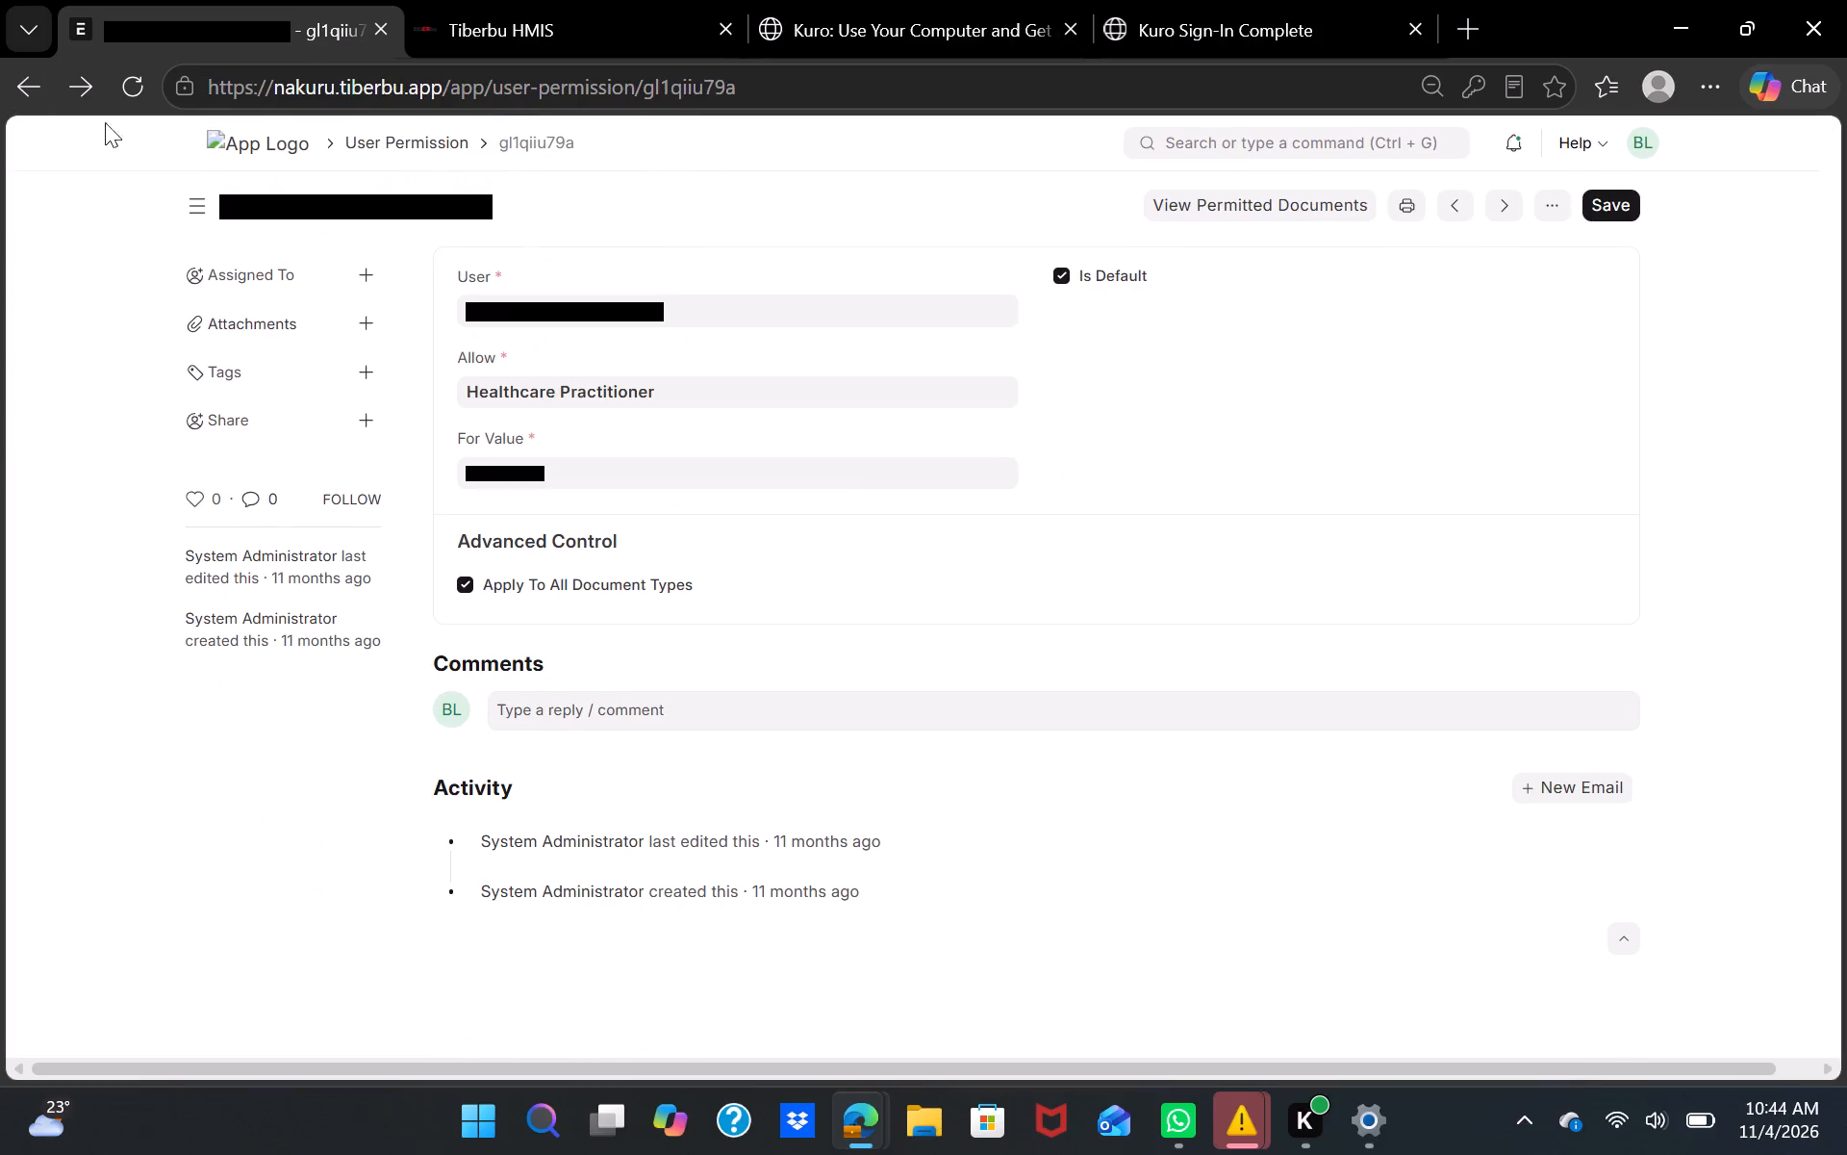
pyautogui.click(23, 84)
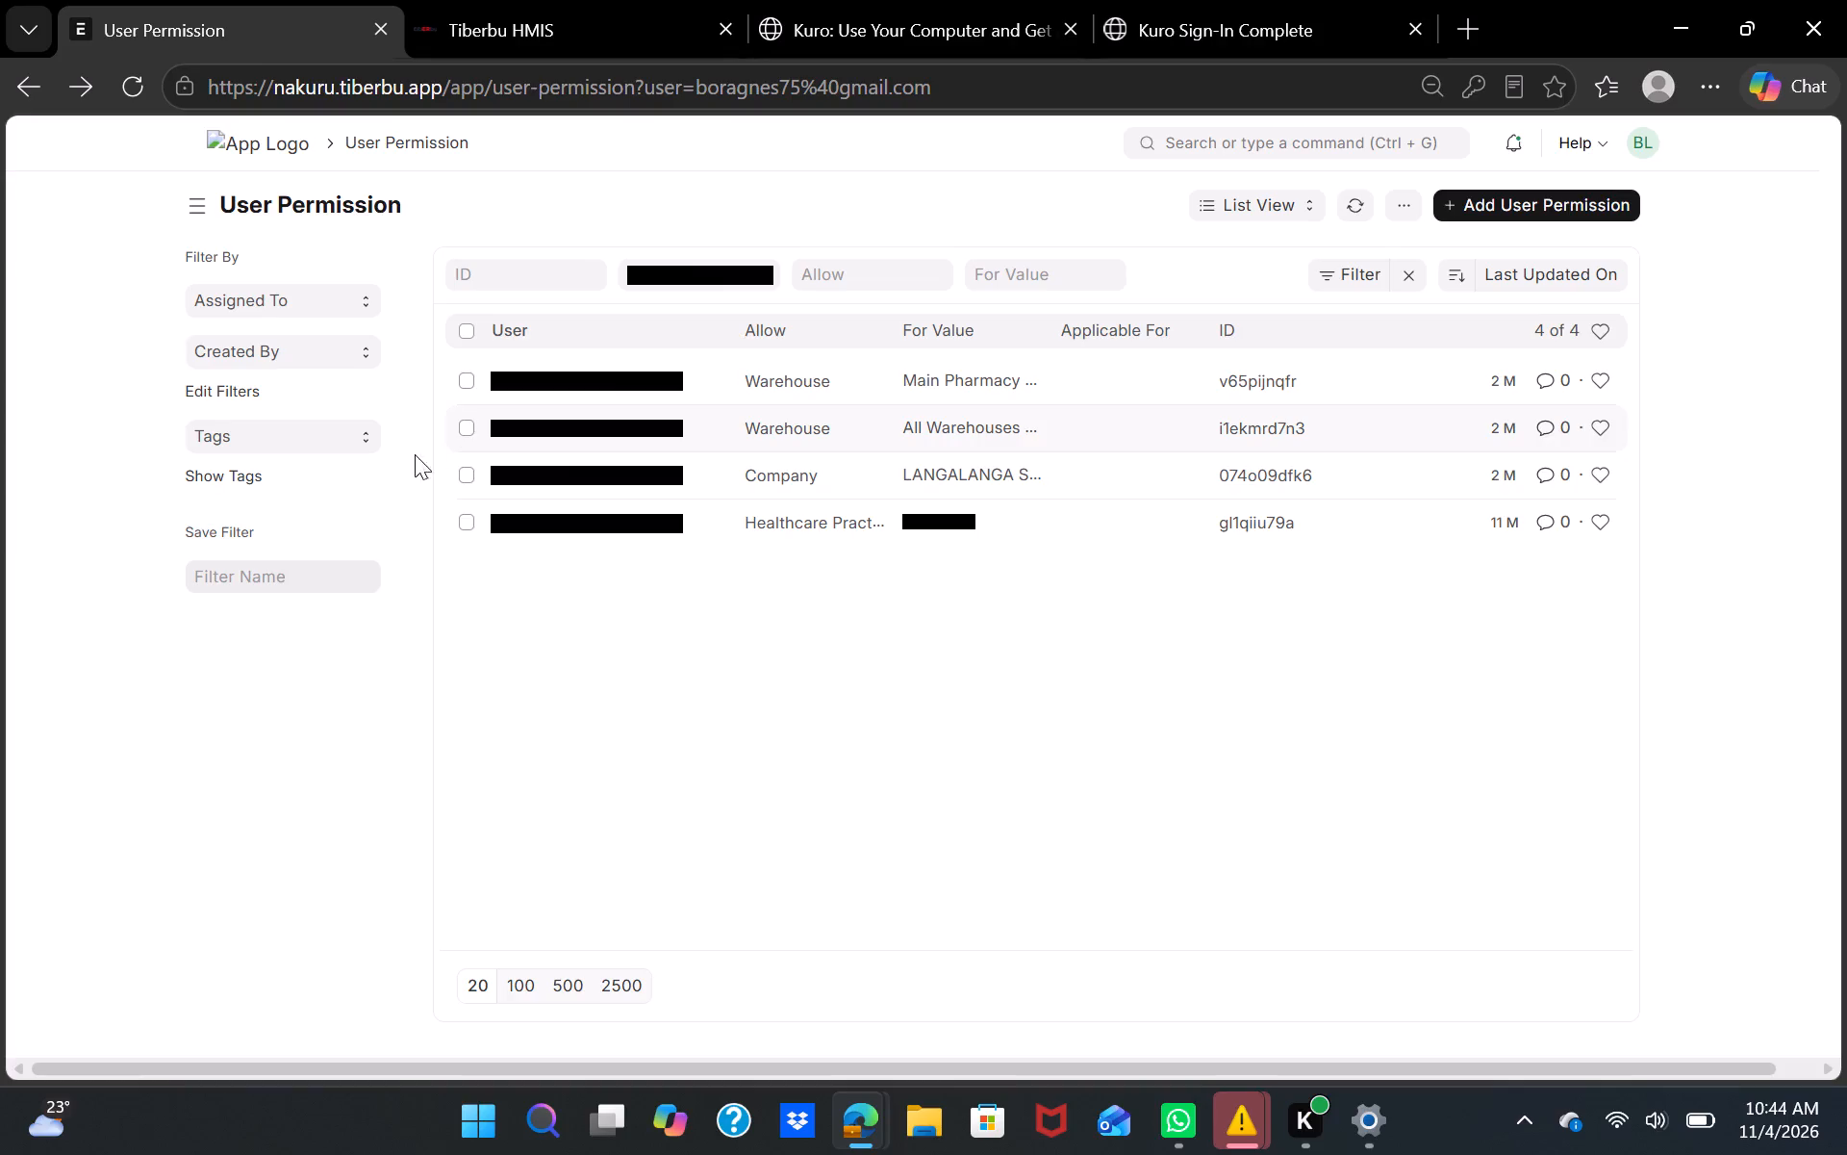
pyautogui.click(464, 475)
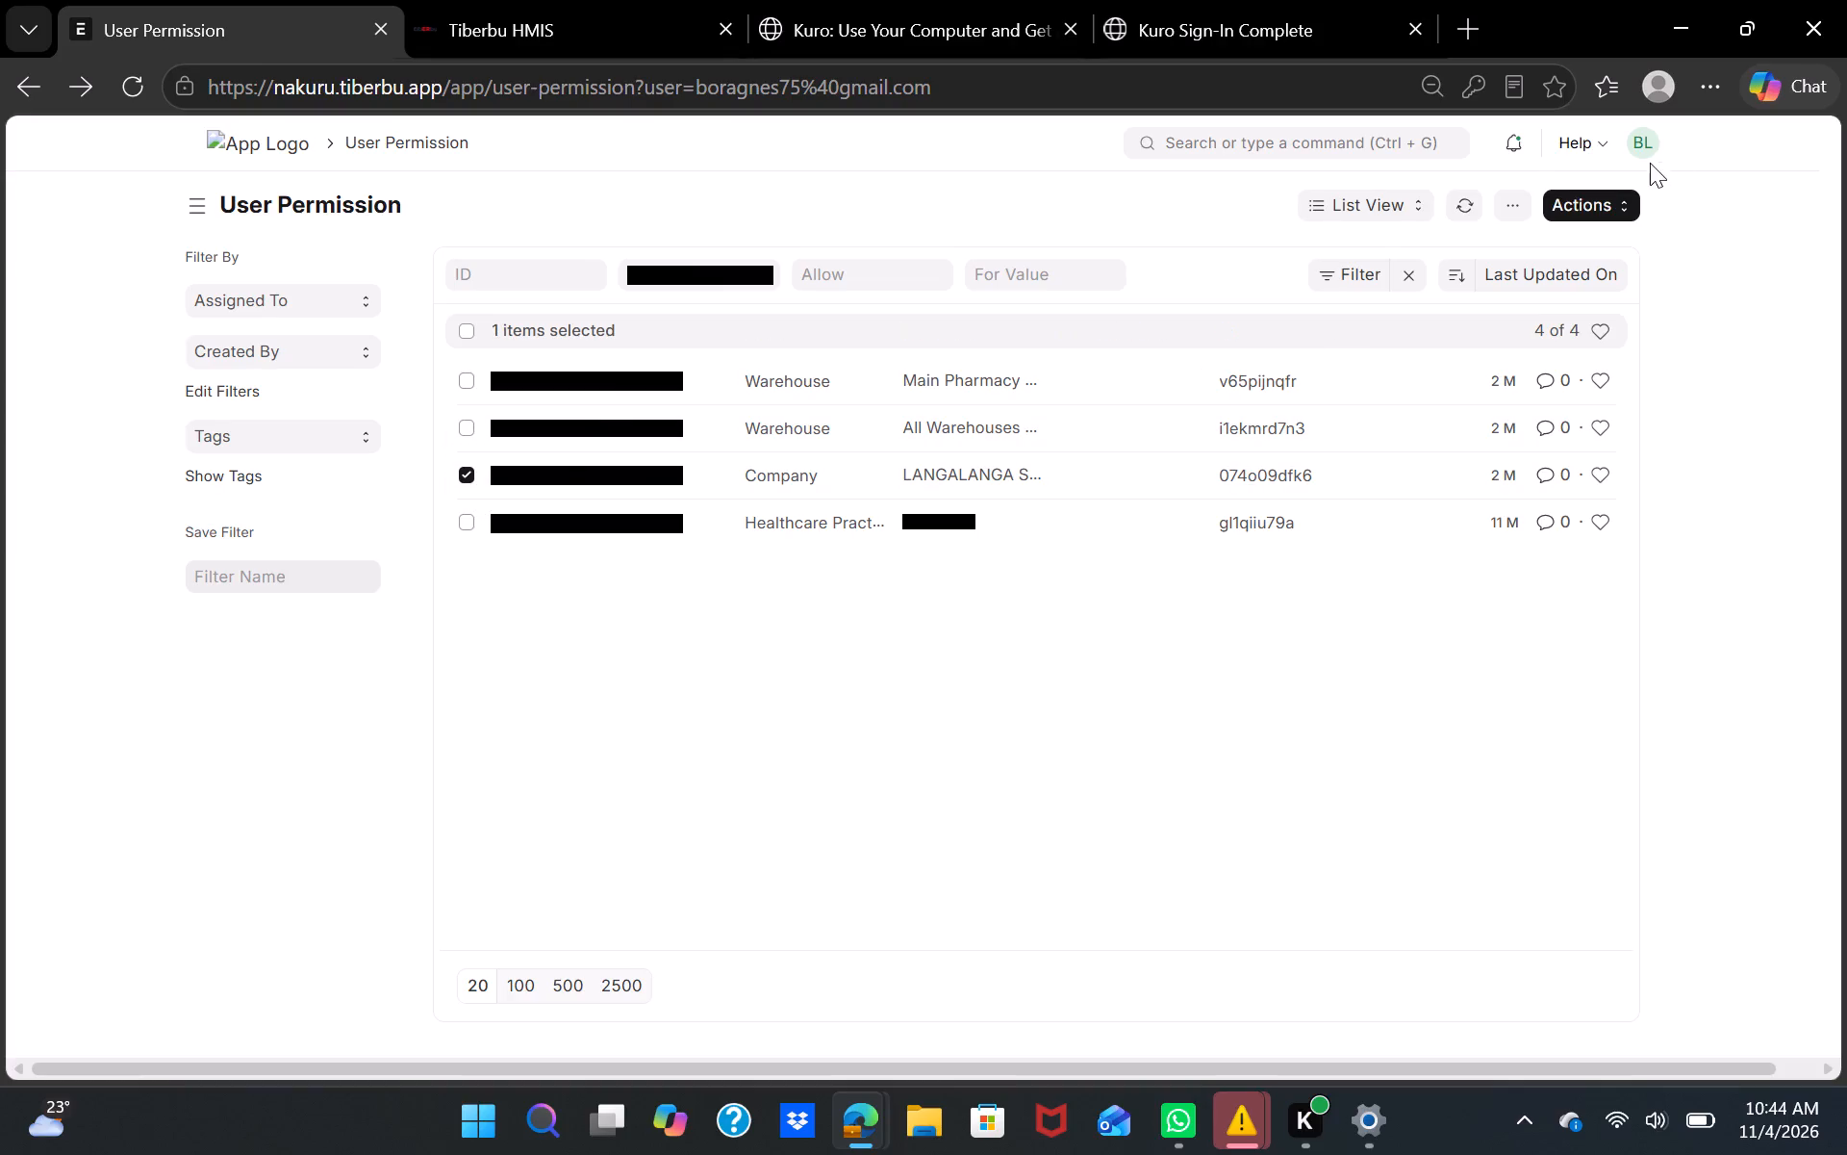
pyautogui.click(1618, 203)
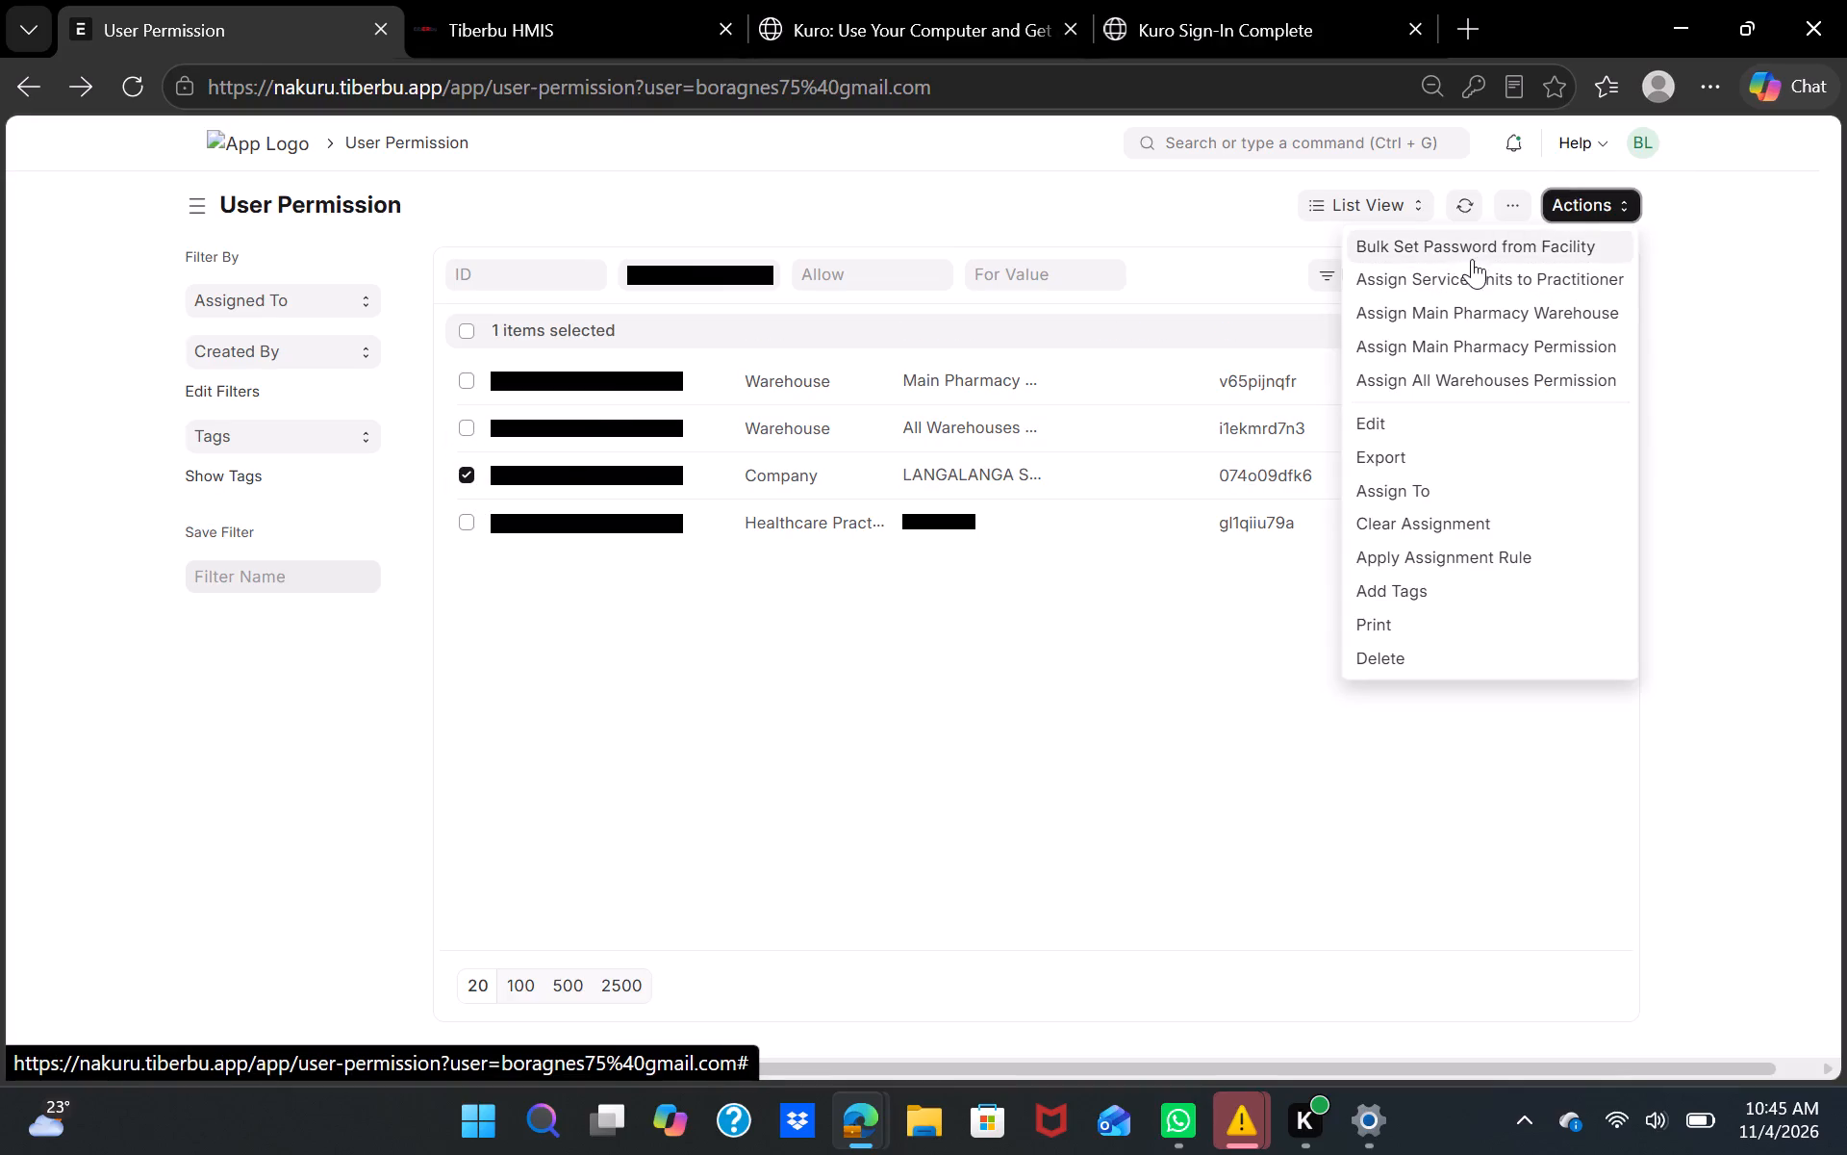
pyautogui.click(1455, 277)
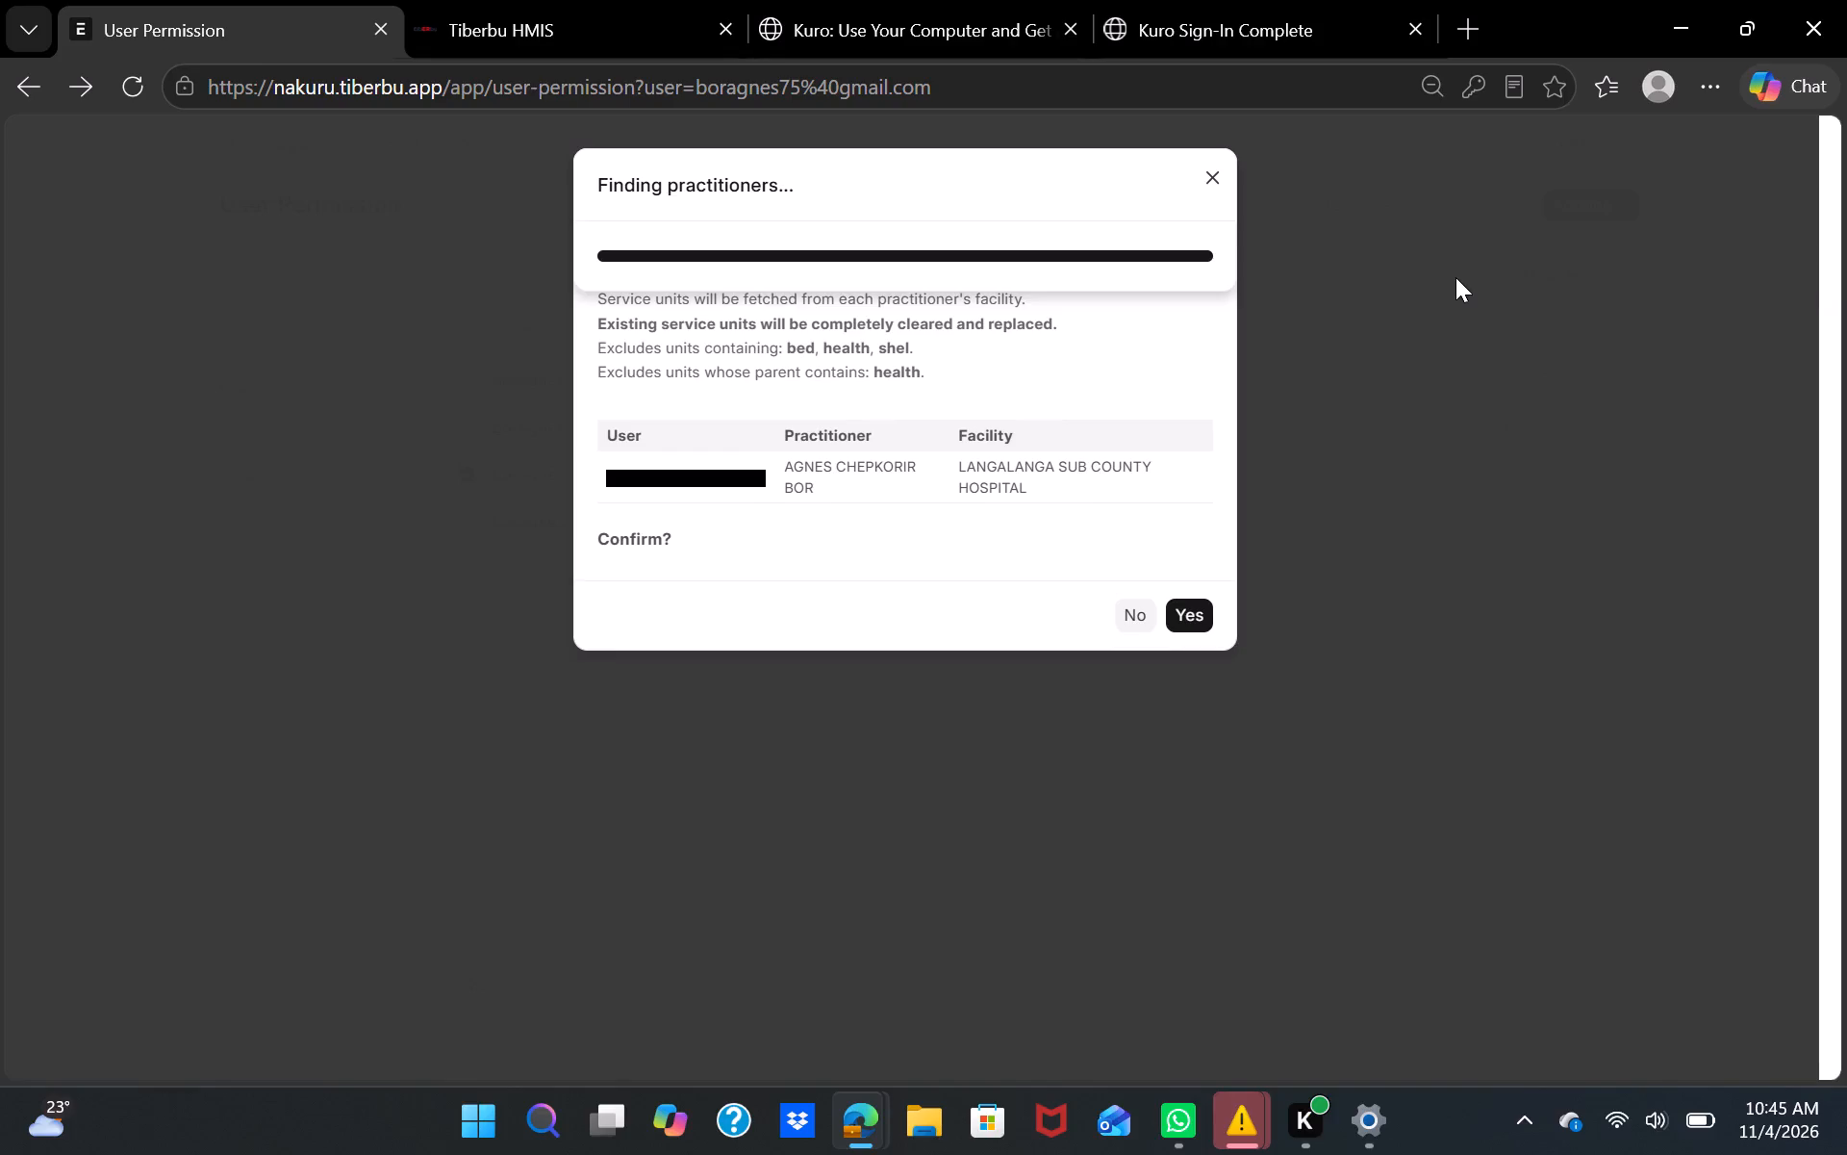
pyautogui.click(1184, 609)
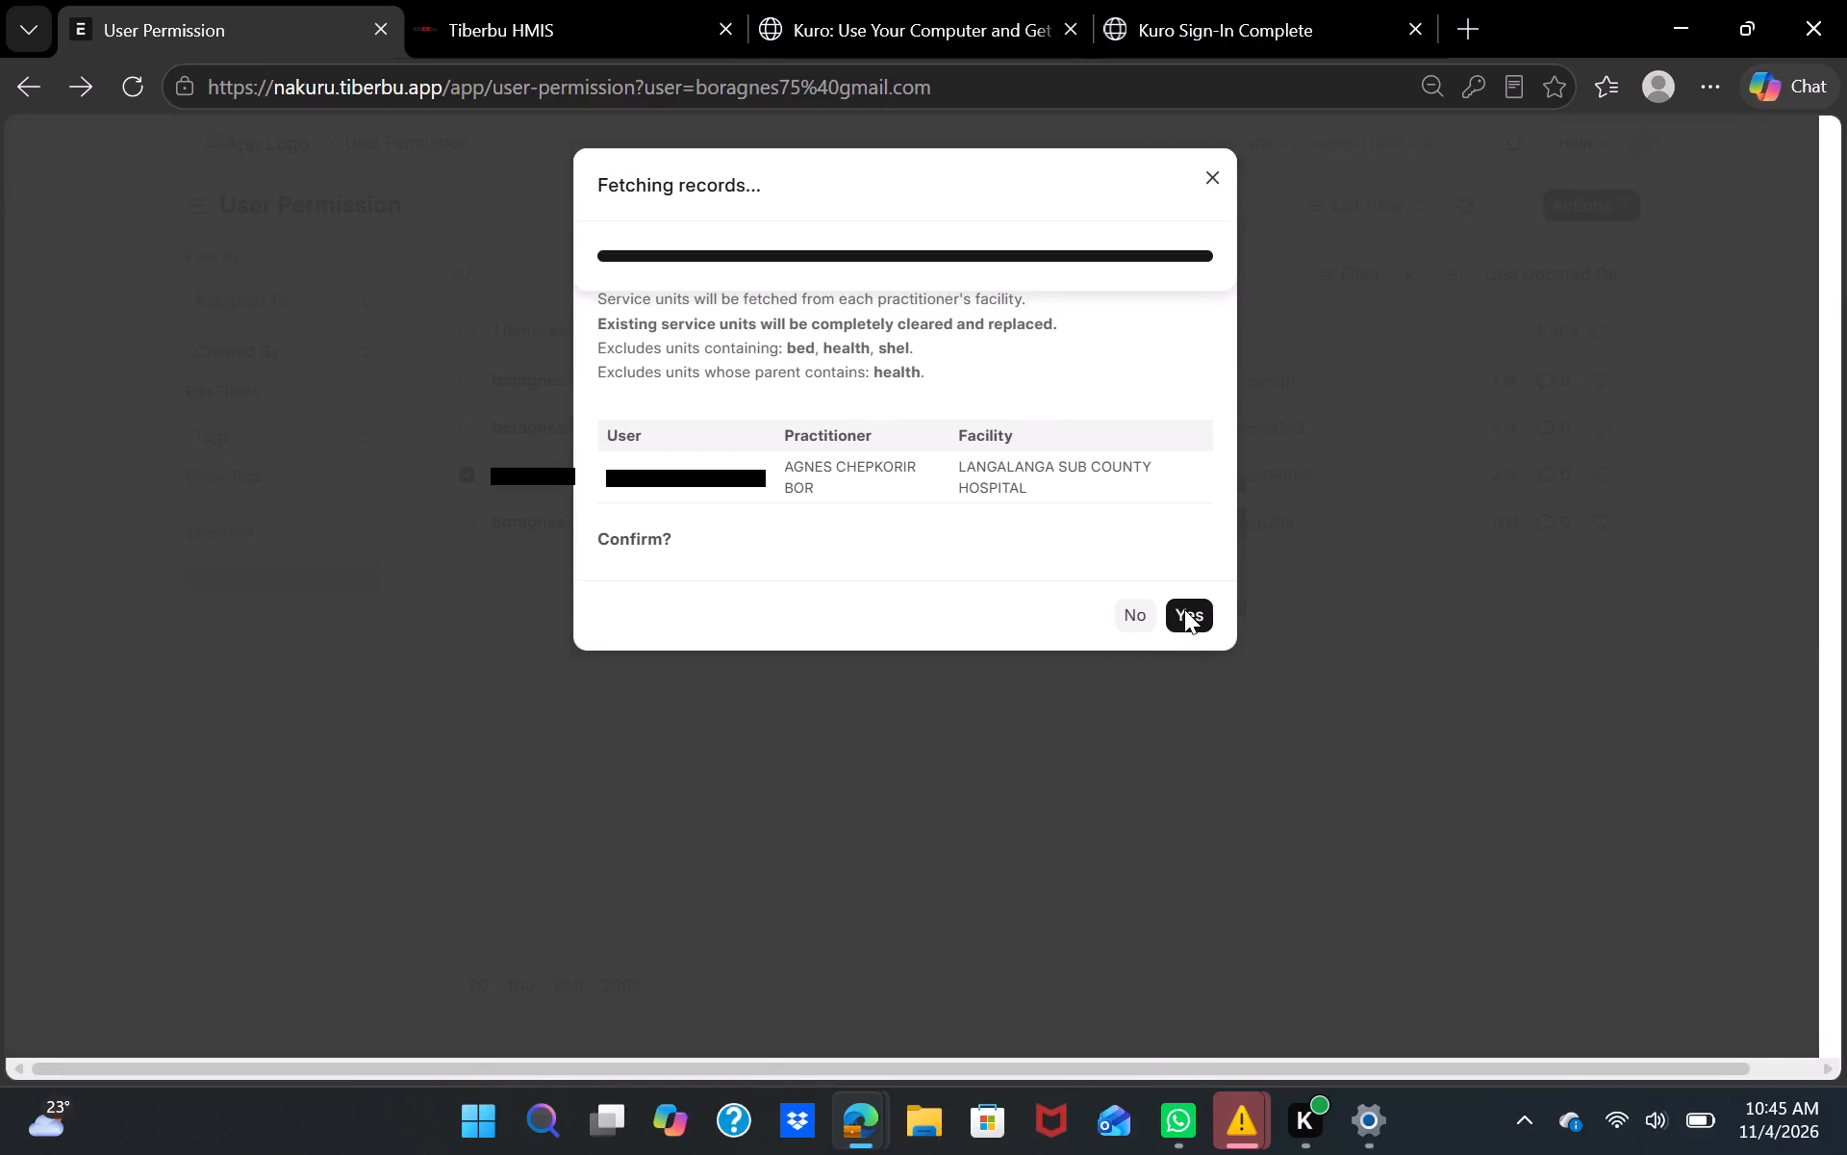
pyautogui.click(1192, 609)
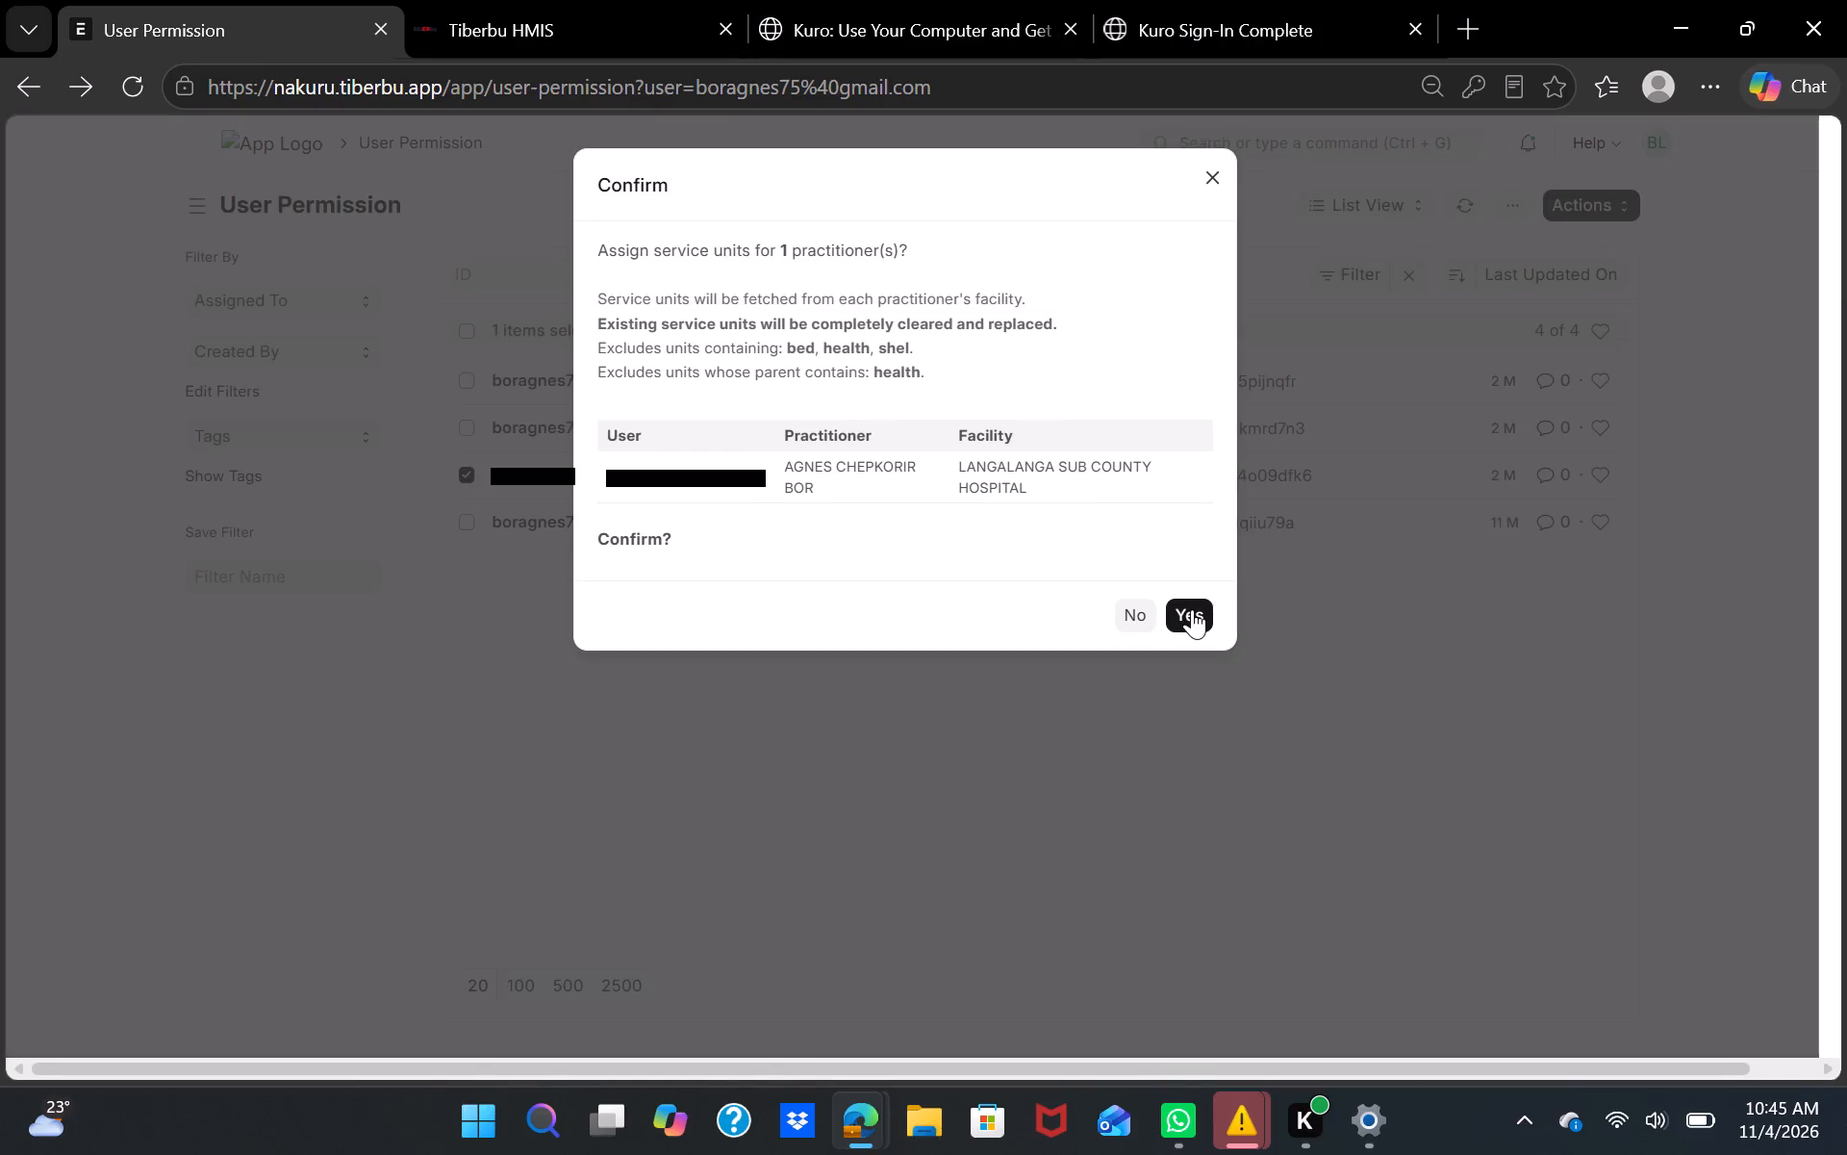
pyautogui.click(1192, 609)
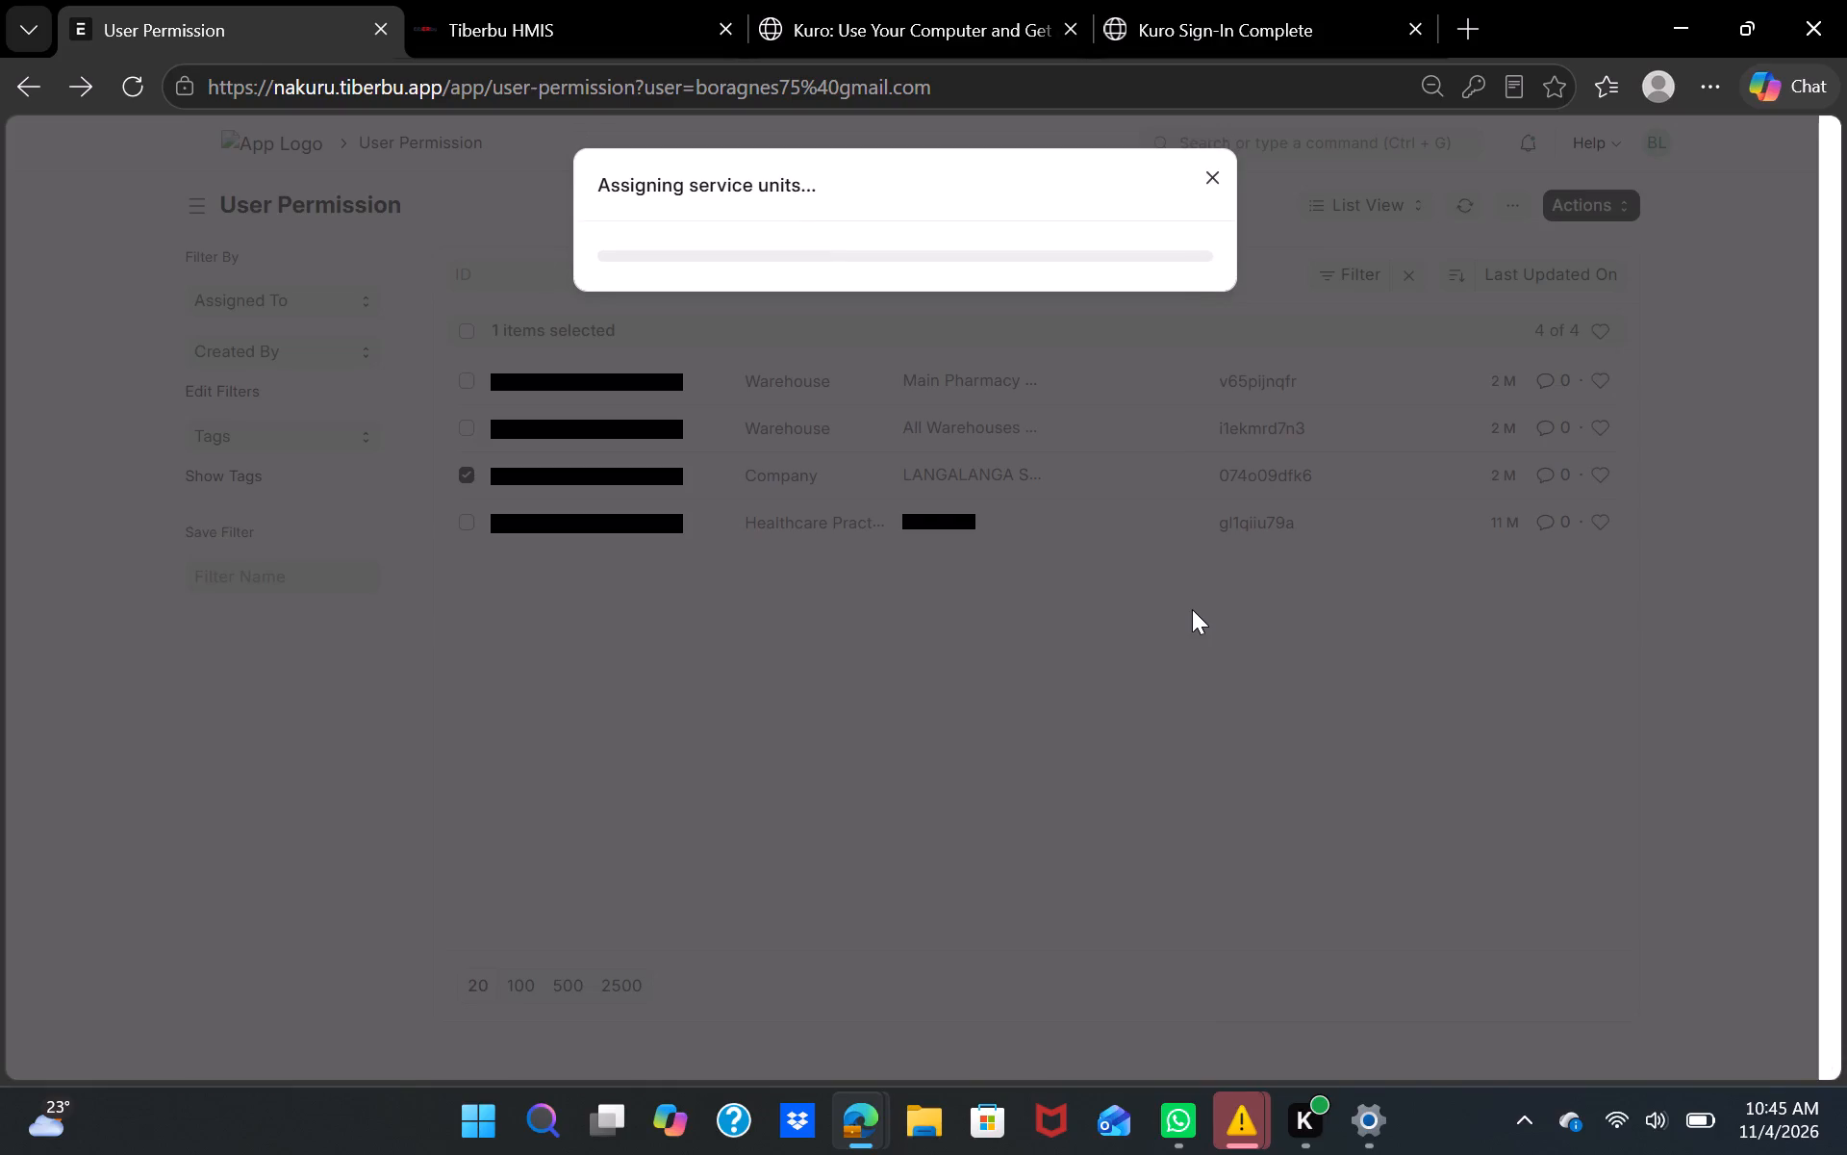